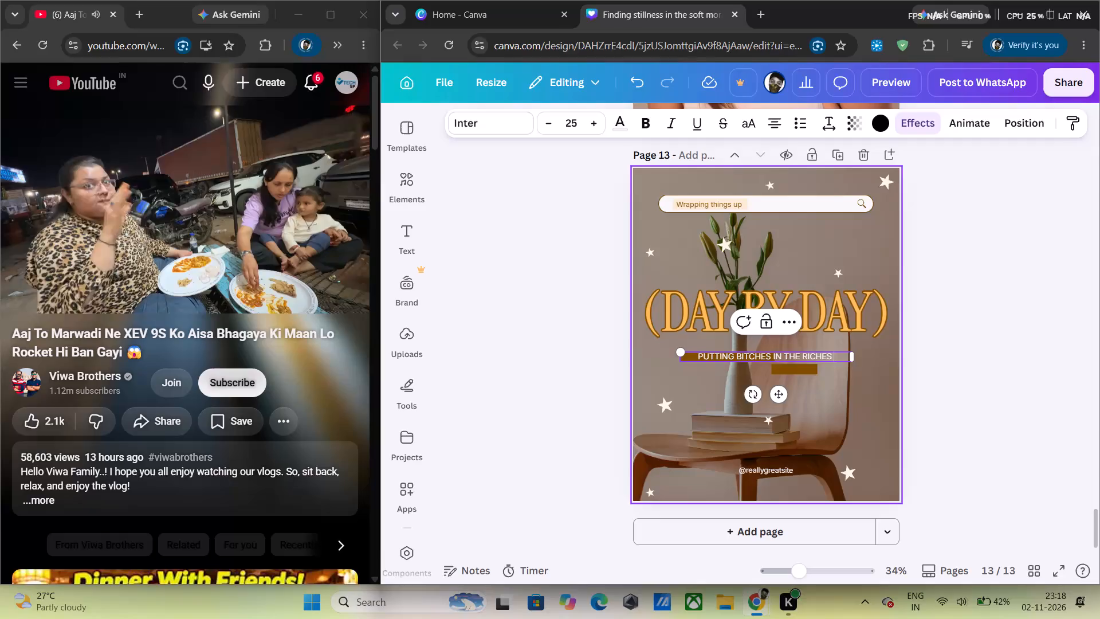
Complete the subtitle under the "DAY BY DAY" heading on page 13 by appending "BY THE WAYS>".
text(BY)
key(space)
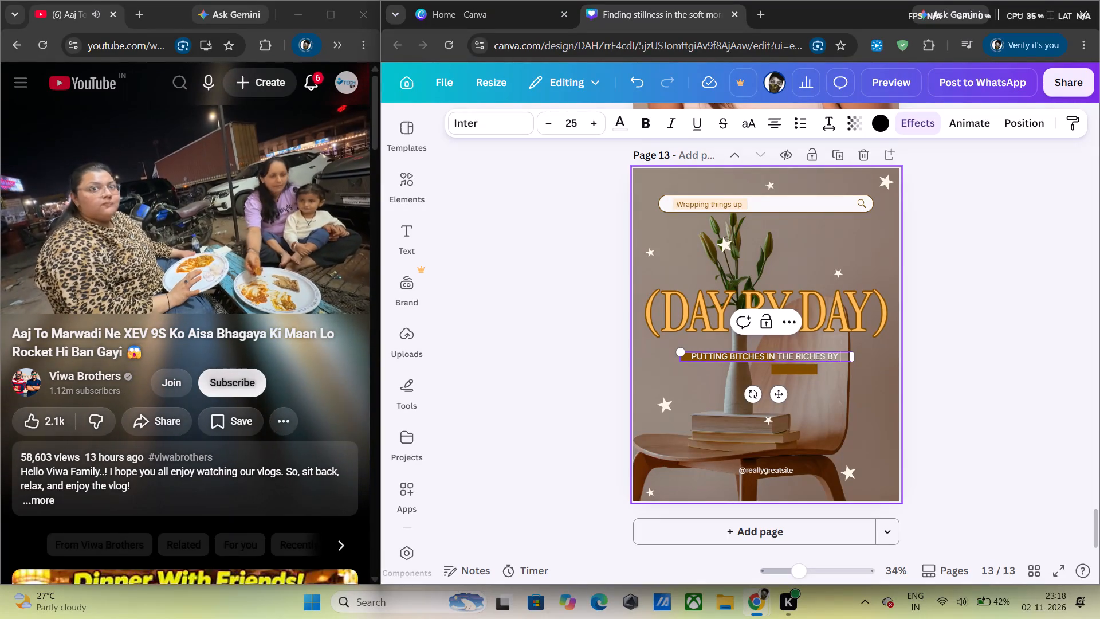
text(the)
key(space)
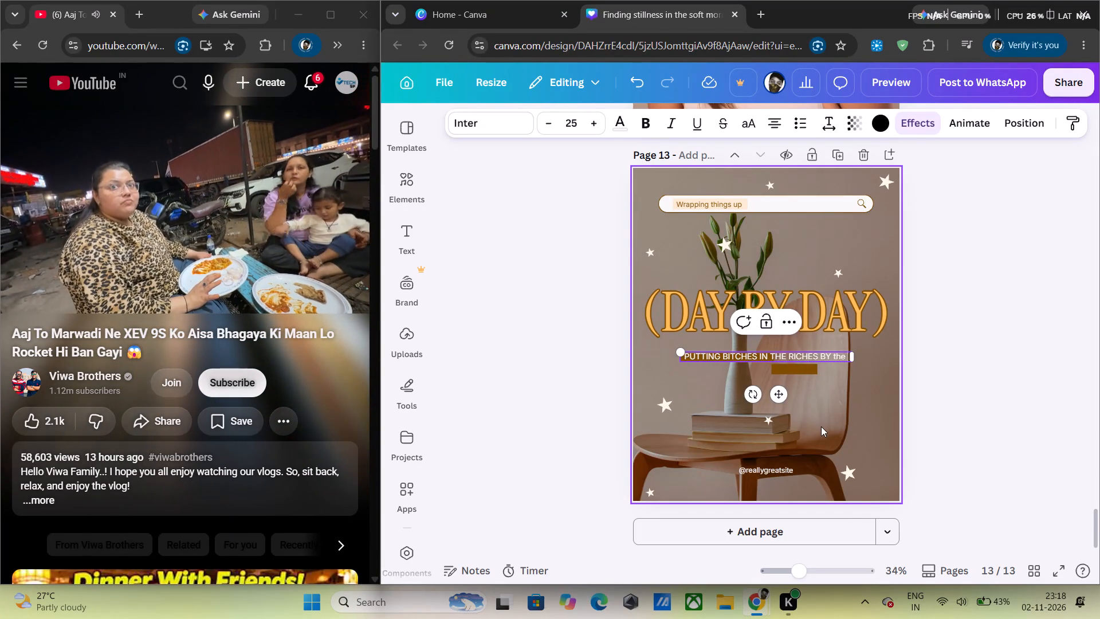
key(shift+BackSpace)
key(shift+BackSpace)
key(shift+BackSpace)
key(shift+BackSpace)
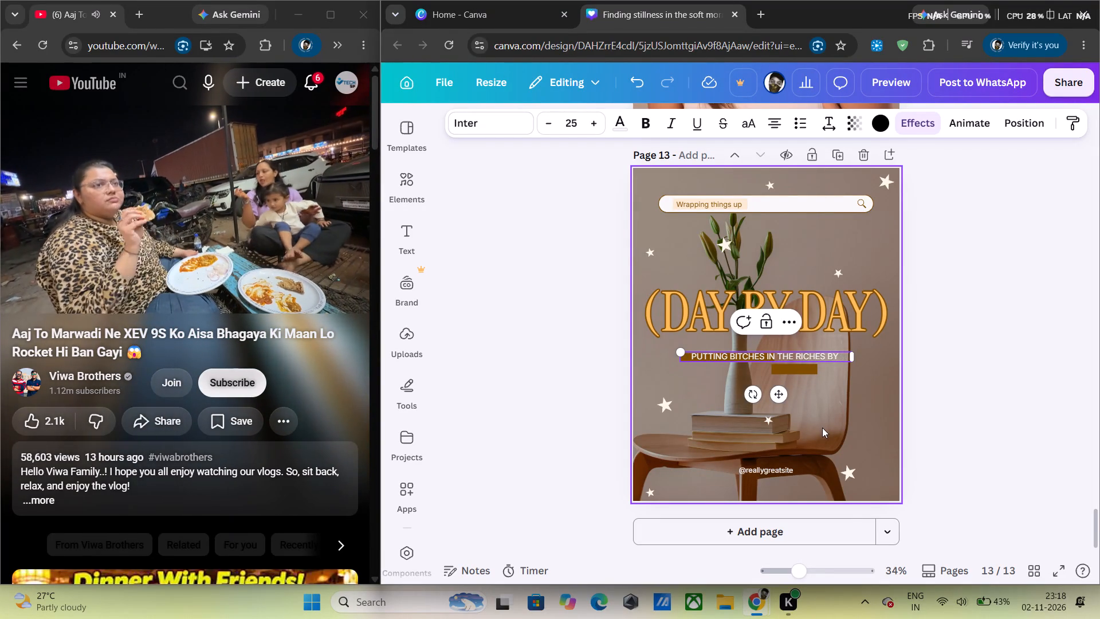
text(TH)
text(E WAYS>)
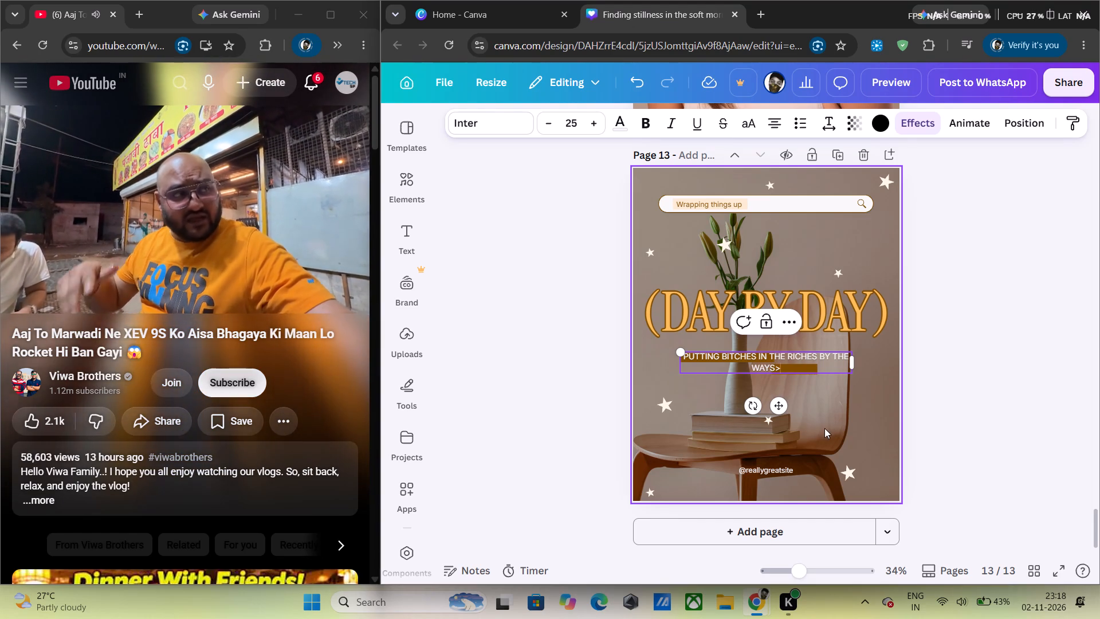
click(512, 316)
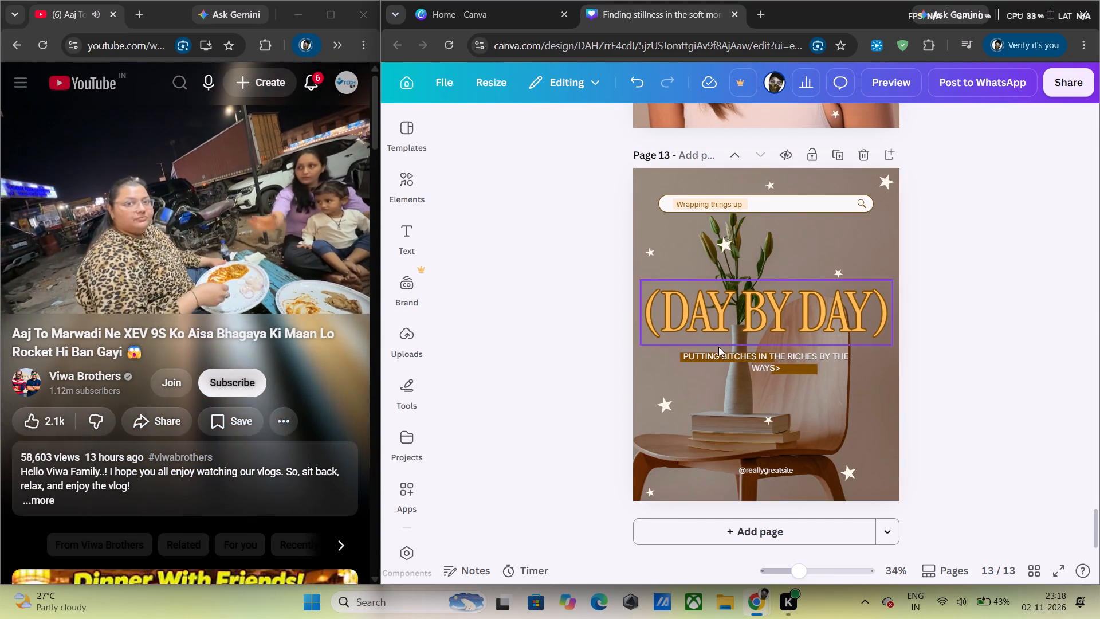
Insert a run of spaces beside "WAYS>" in the page 13 subtitle's second line.
click(761, 369)
click(744, 371)
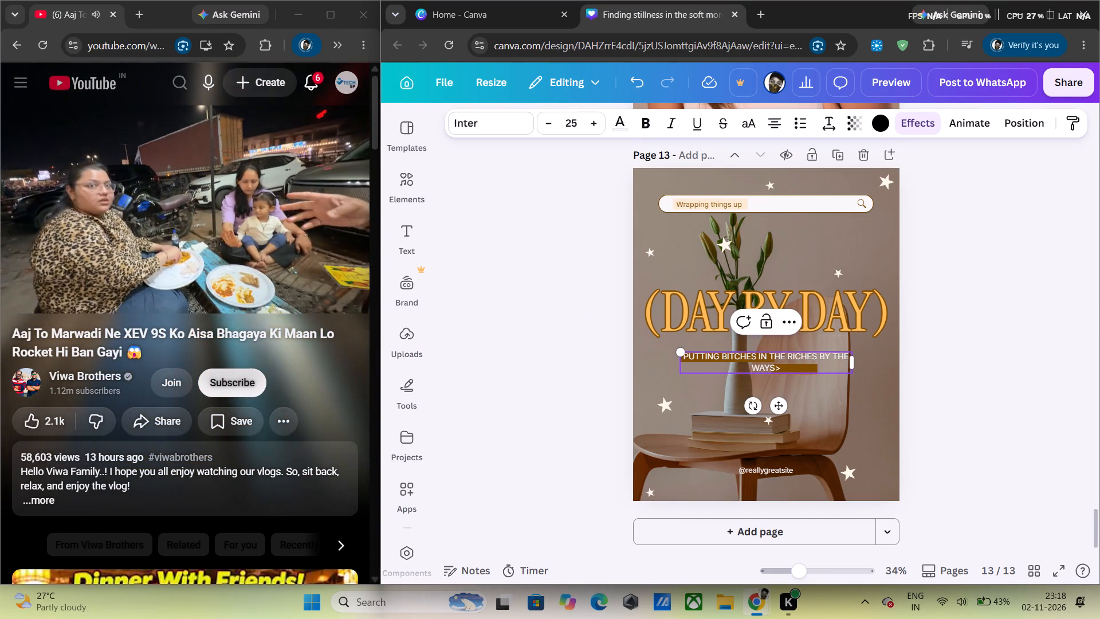
key(space)
key(space)
key(space)
key(space)
key(space)
key(space)
key(space)
key(space)
key(space)
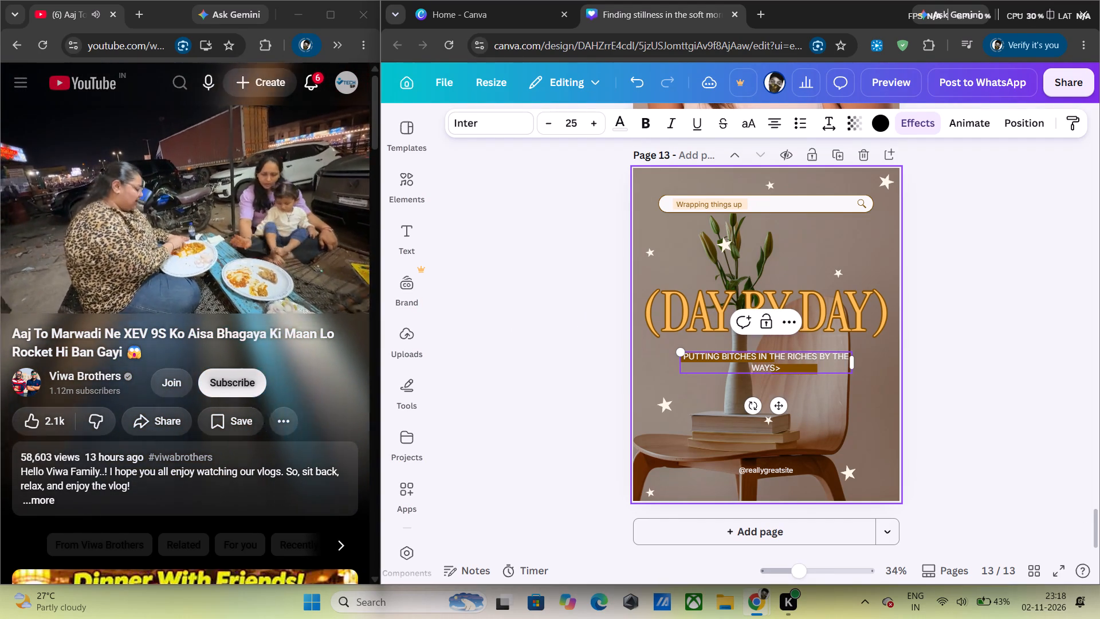
key(space)
key(space)
key(space)
key(space)
key(space)
key(space)
key(space)
key(space)
key(space)
key(space)
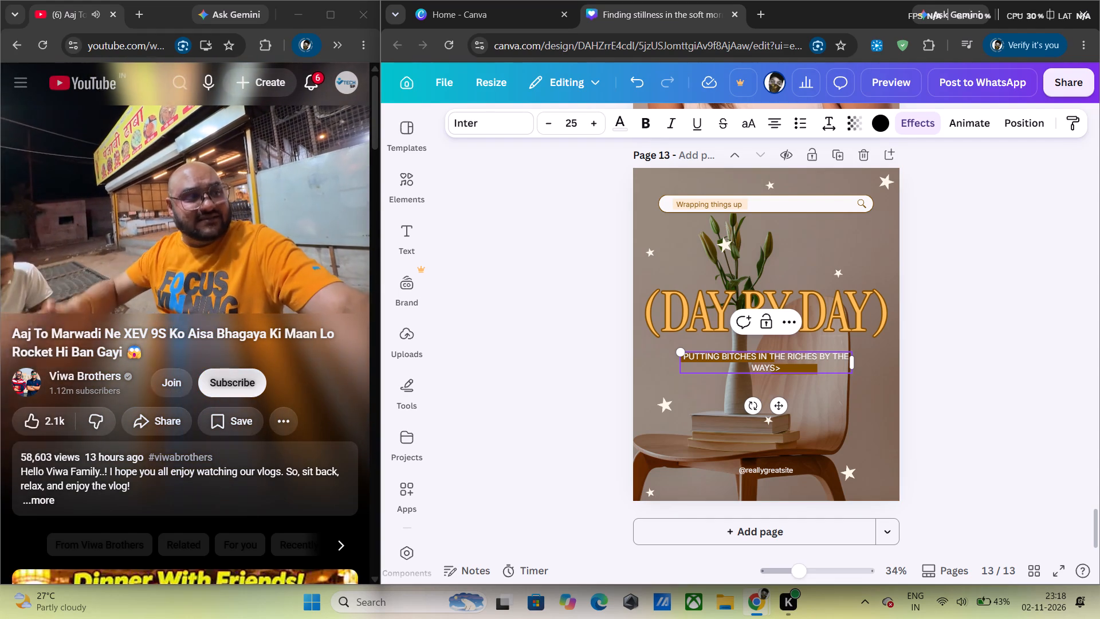
key(space)
key(space)
click(608, 332)
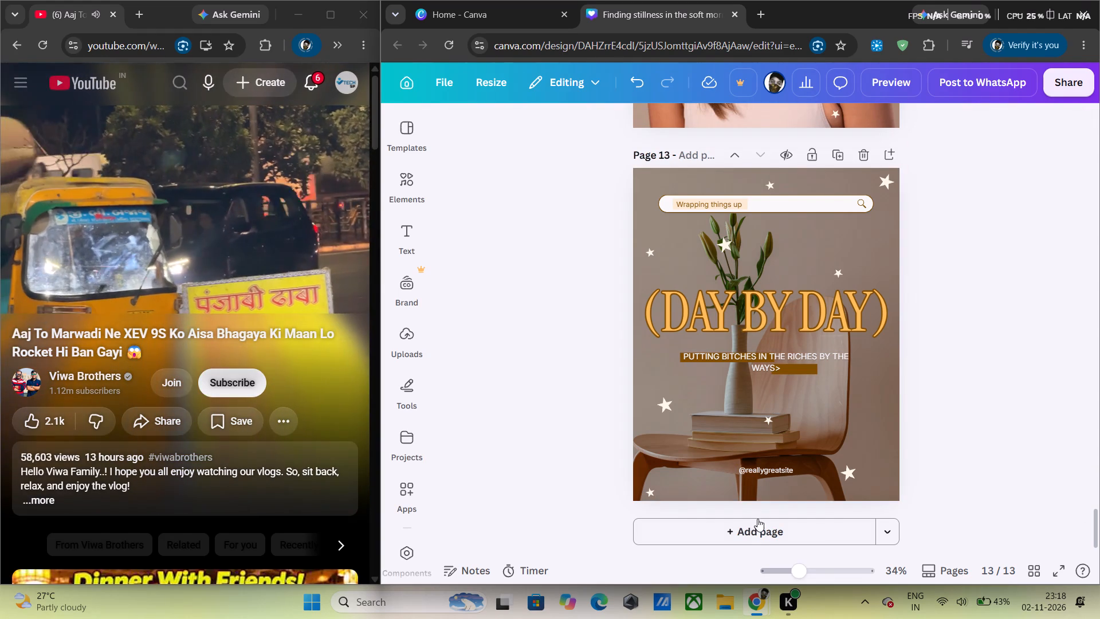
Add a blank page after page 13.
click(744, 535)
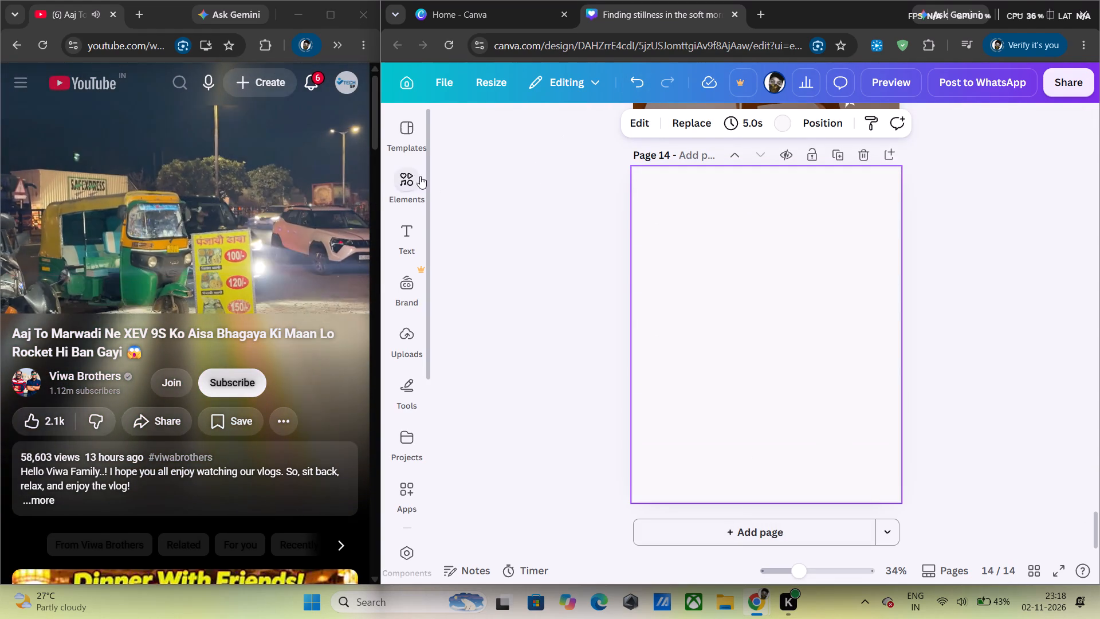
Fill page 14 with the "one day in my life" page of the Brown and White Modern A Day in My Life Carousel template.
click(412, 130)
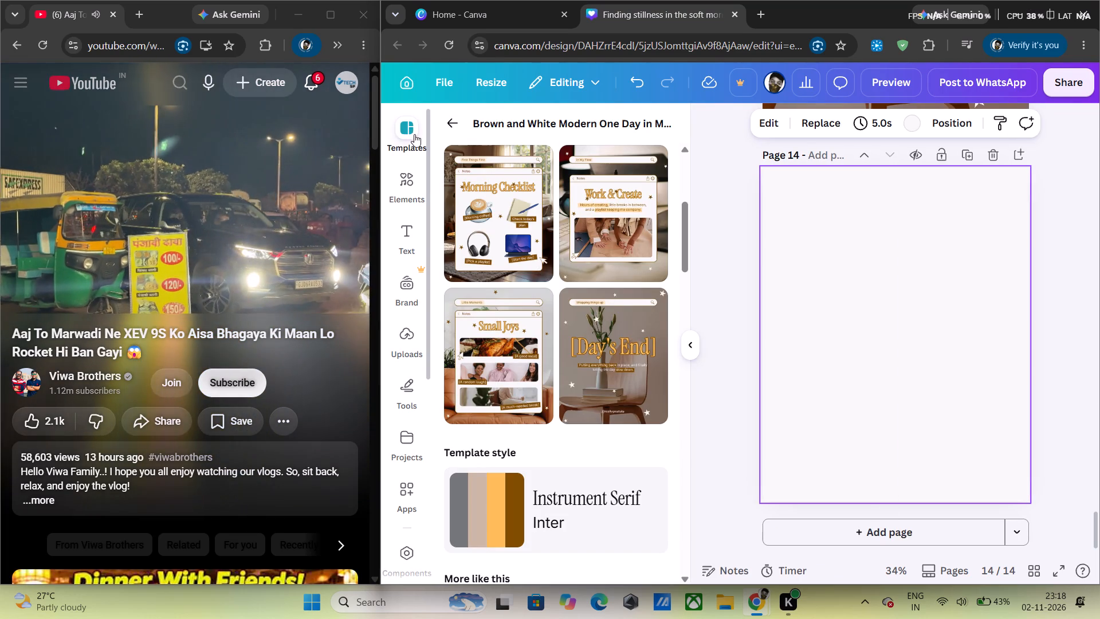
scroll(538, 222, down, 1)
scroll(577, 316, down, 1)
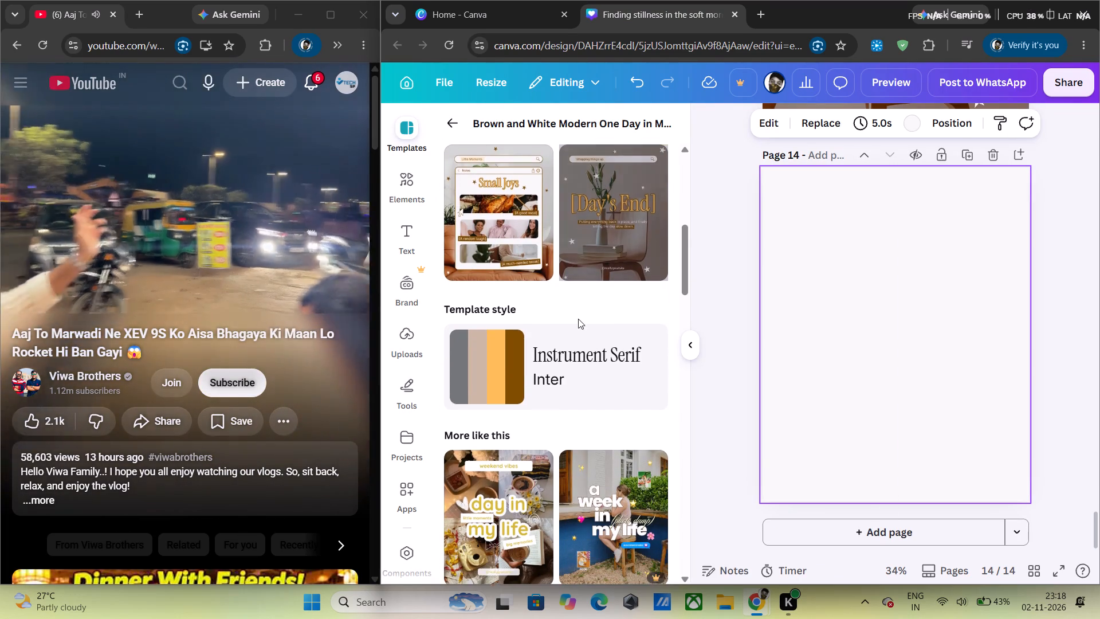
scroll(578, 319, down, 4)
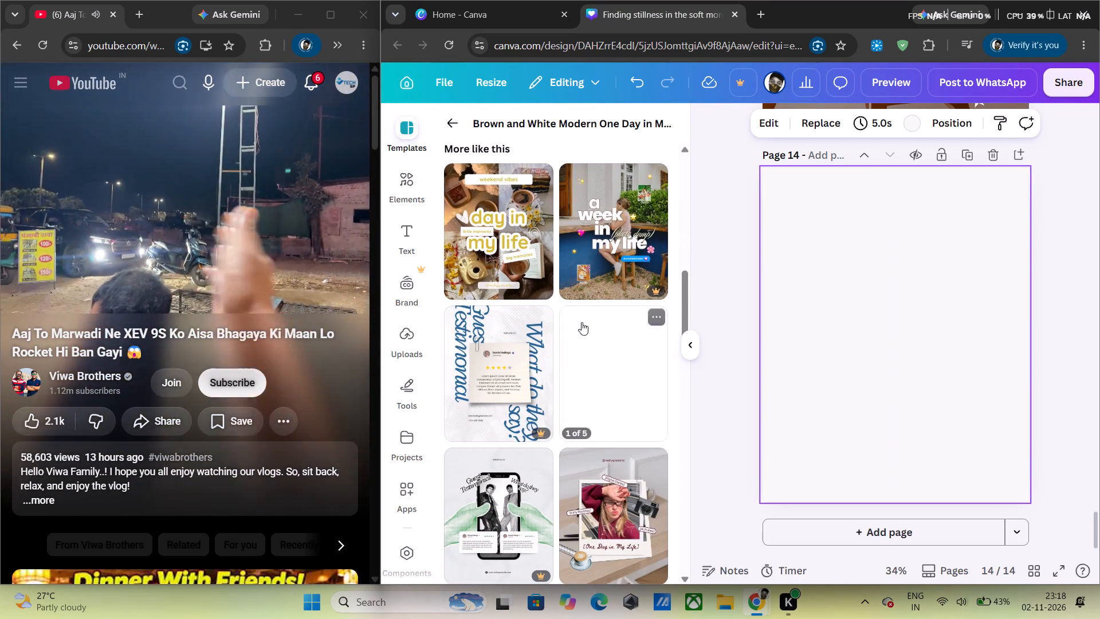
scroll(582, 323, down, 2)
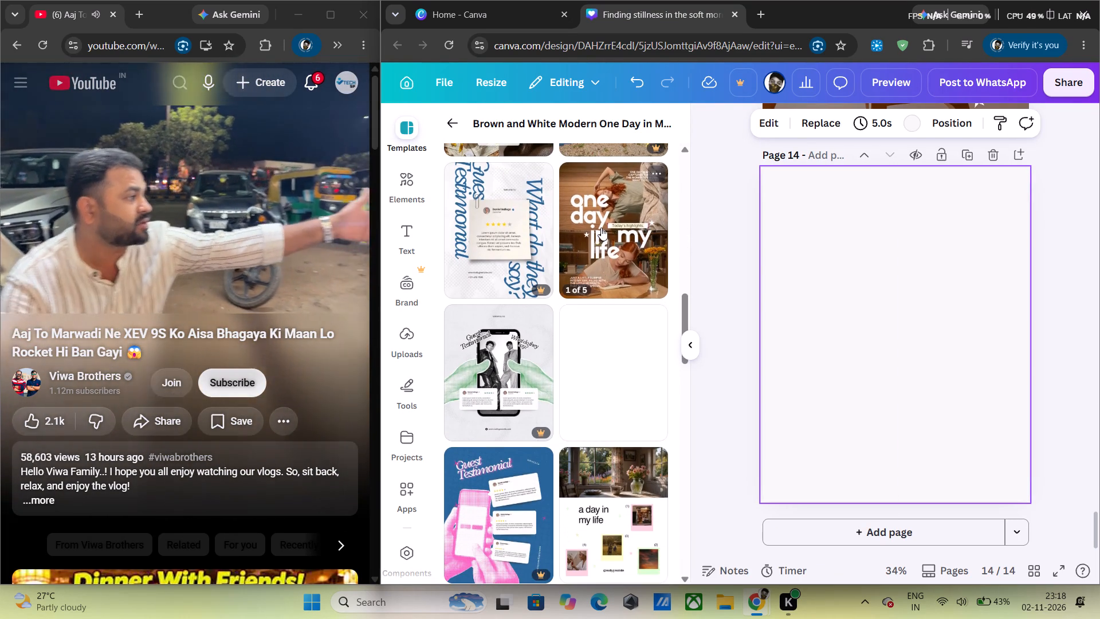
click(601, 228)
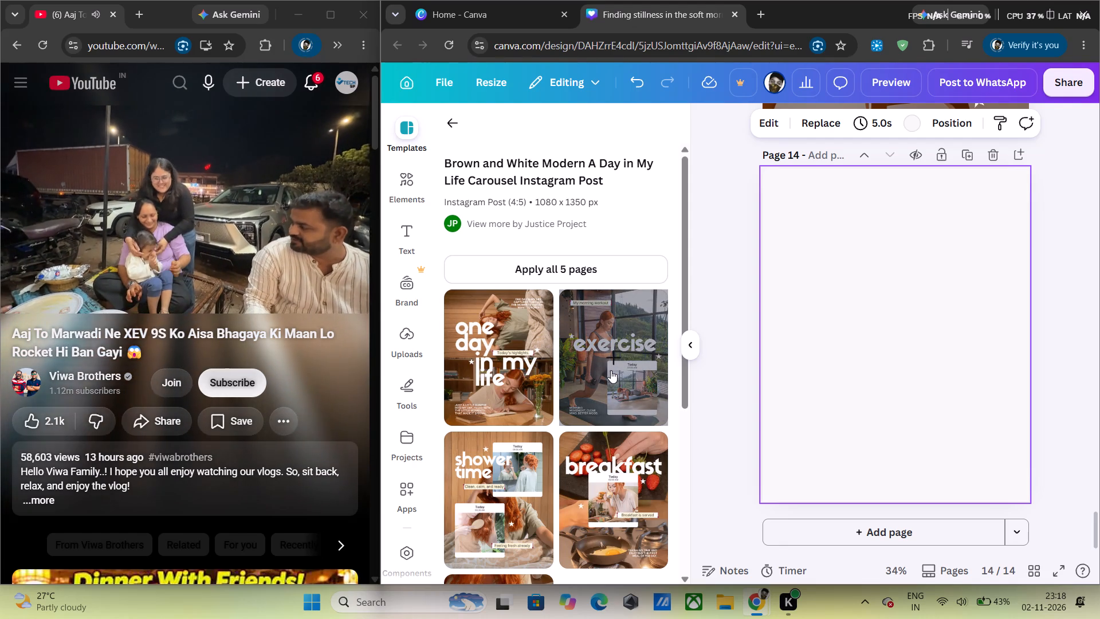
click(611, 370)
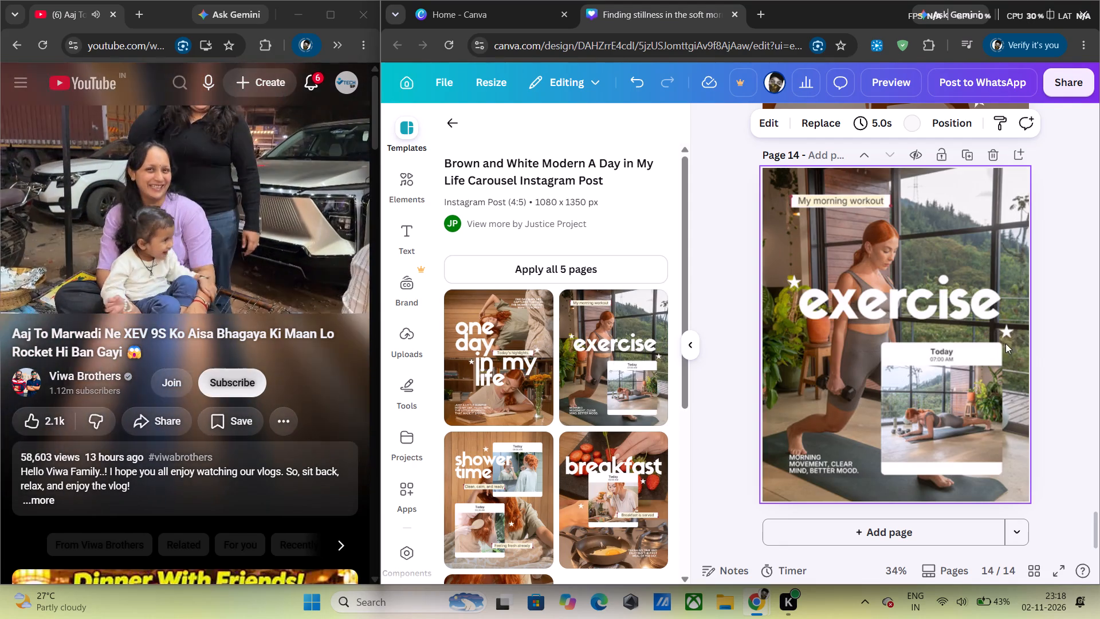
click(536, 362)
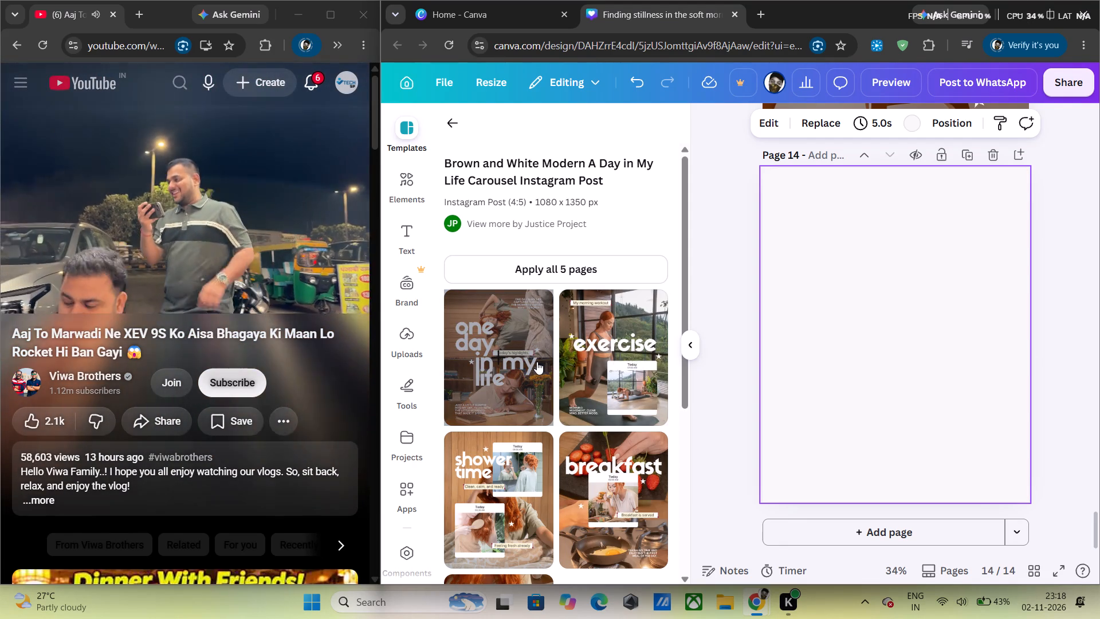
click(535, 361)
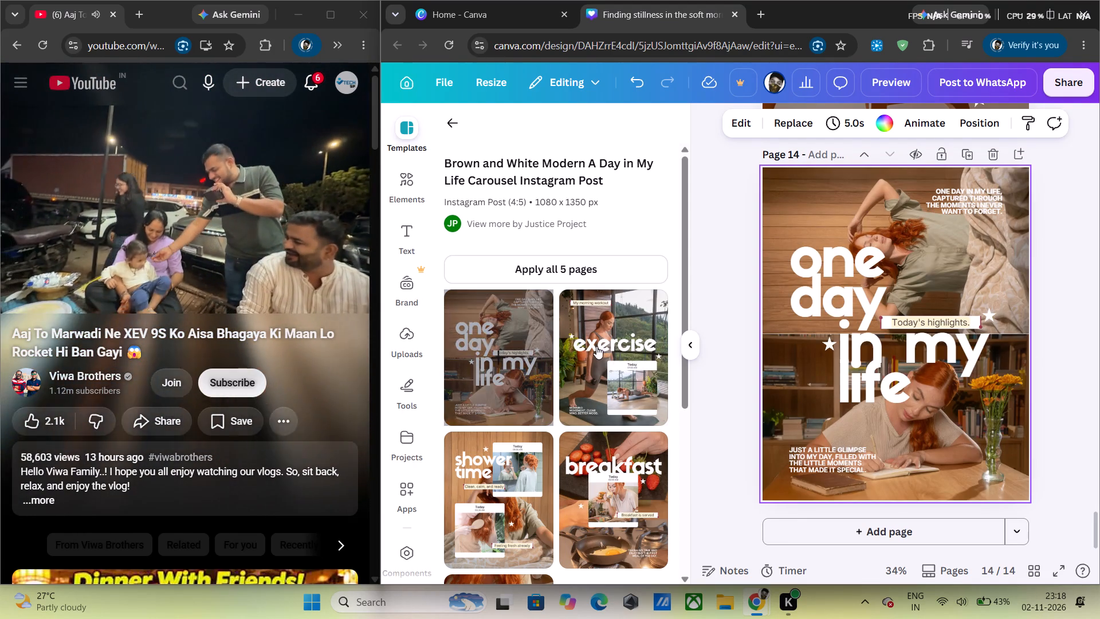
Replace the "one day" heading text on page 14 with "one and only one.".
double_click(862, 285)
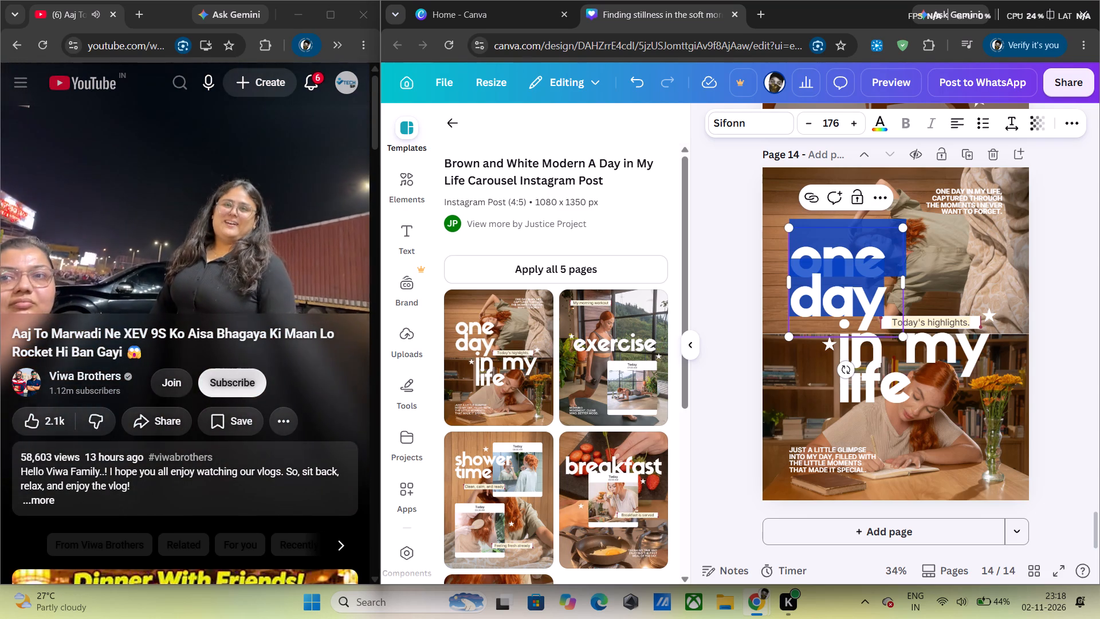
text(ONE)
key(space)
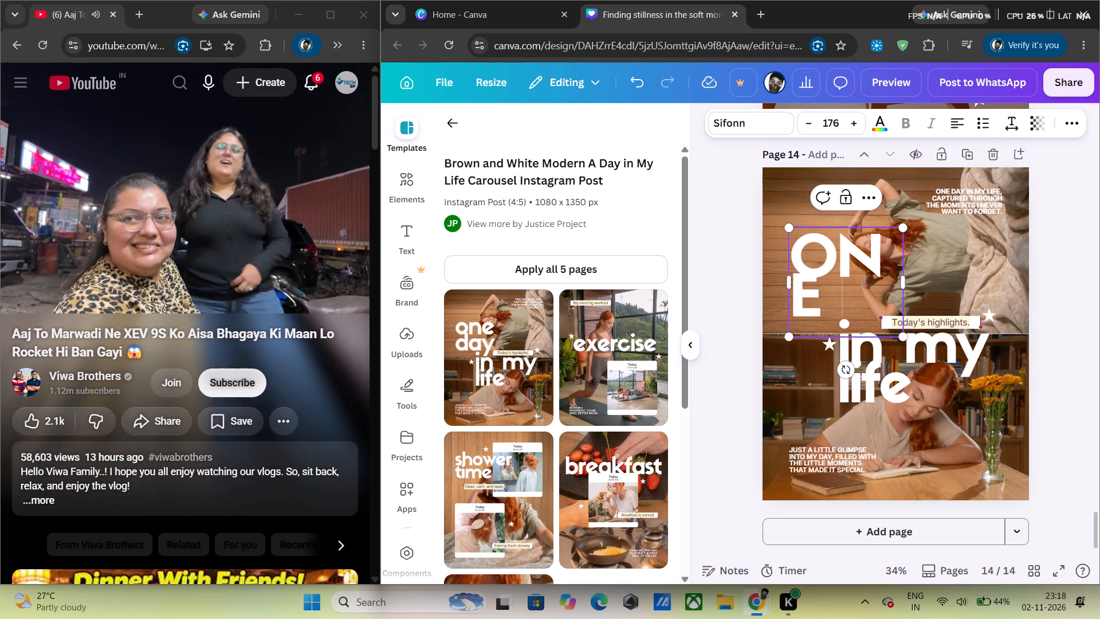
key(shift+BackSpace)
key(shift+BackSpace)
key(shift+BackSpace)
key(shift+BackSpace)
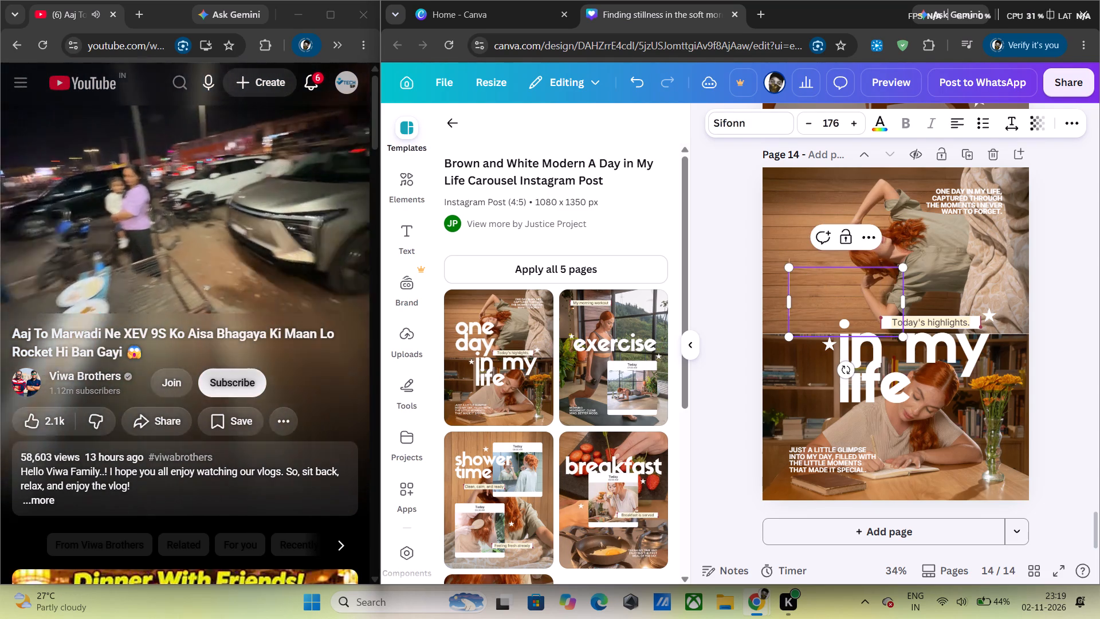
text(one)
key(space)
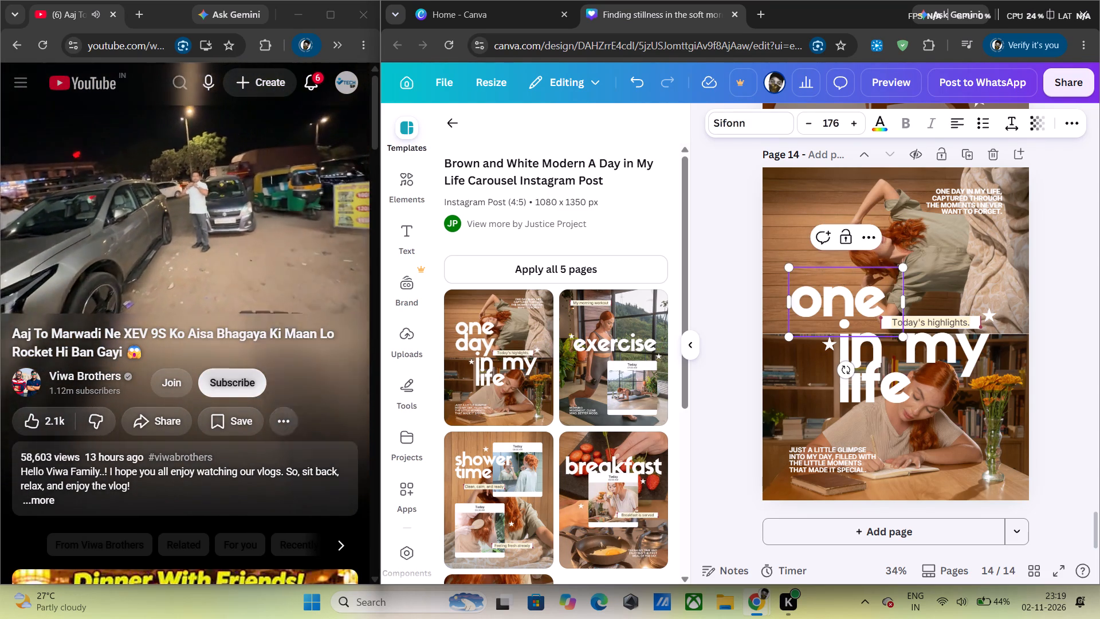
text(am)
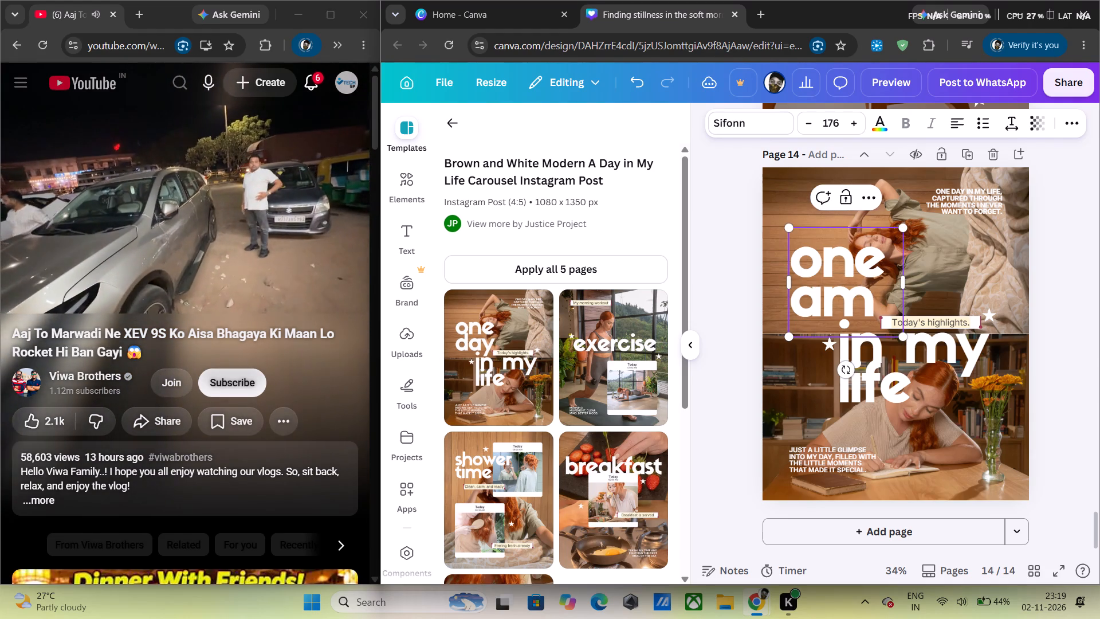
key(equal)
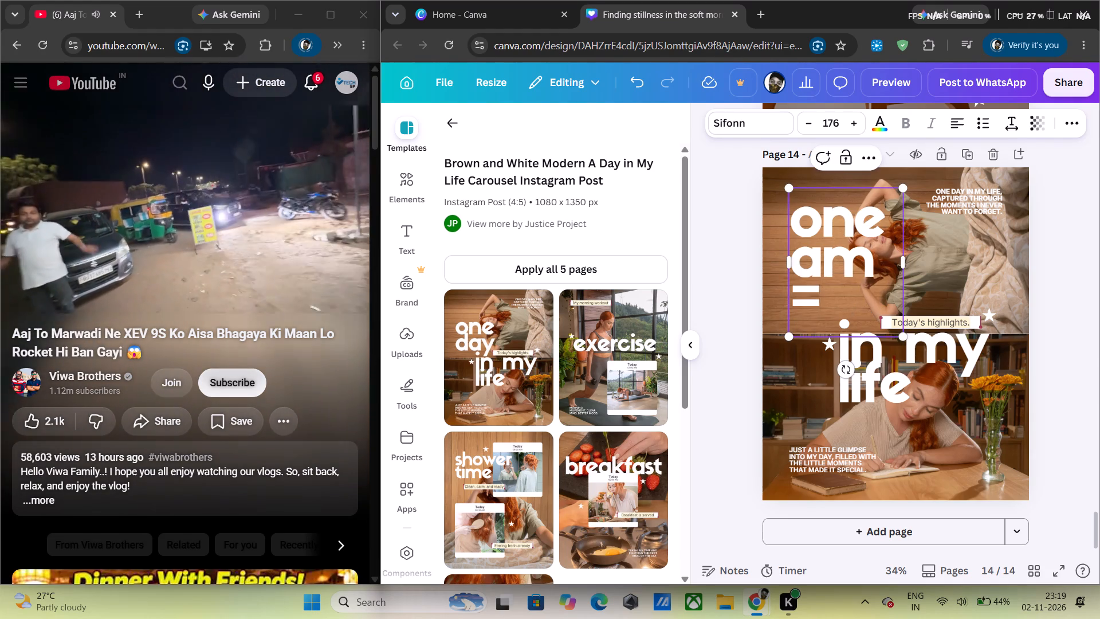
key(BackSpace)
key(BackSpace)
text(nd on)
text(ly)
key(space)
key(o)
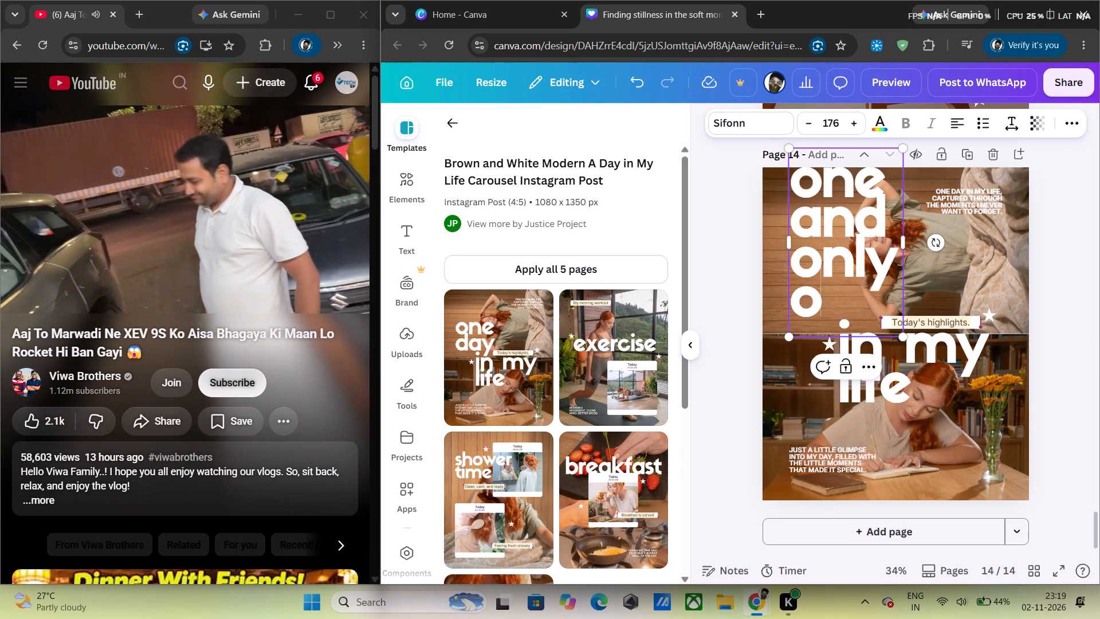
text(ne)
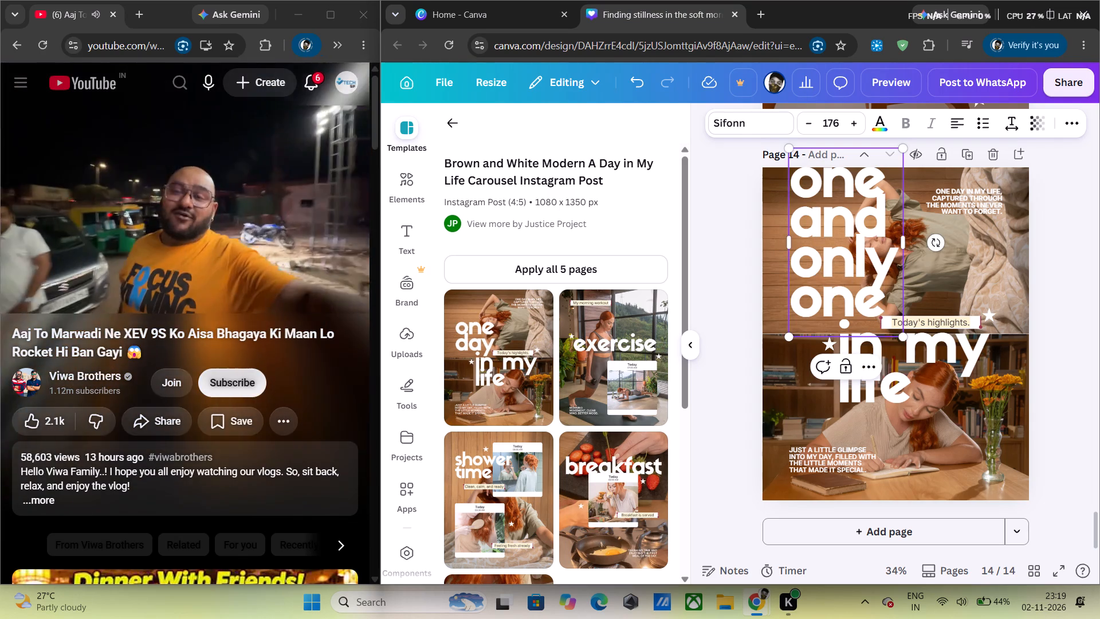
key(period)
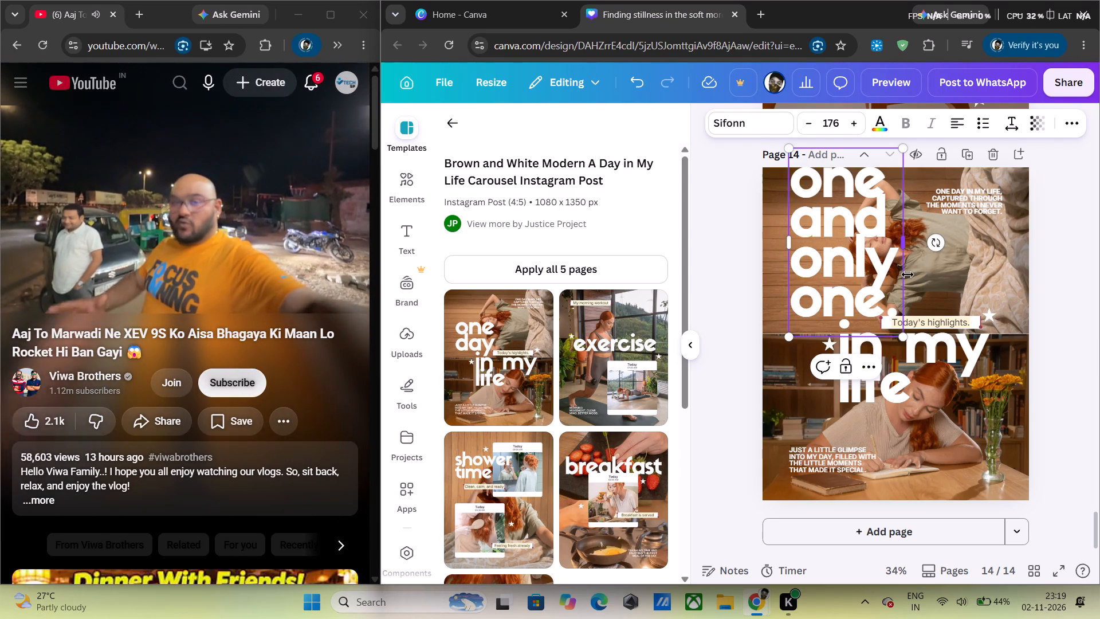
Add a blank page after page 14.
scroll(912, 277, down, 1)
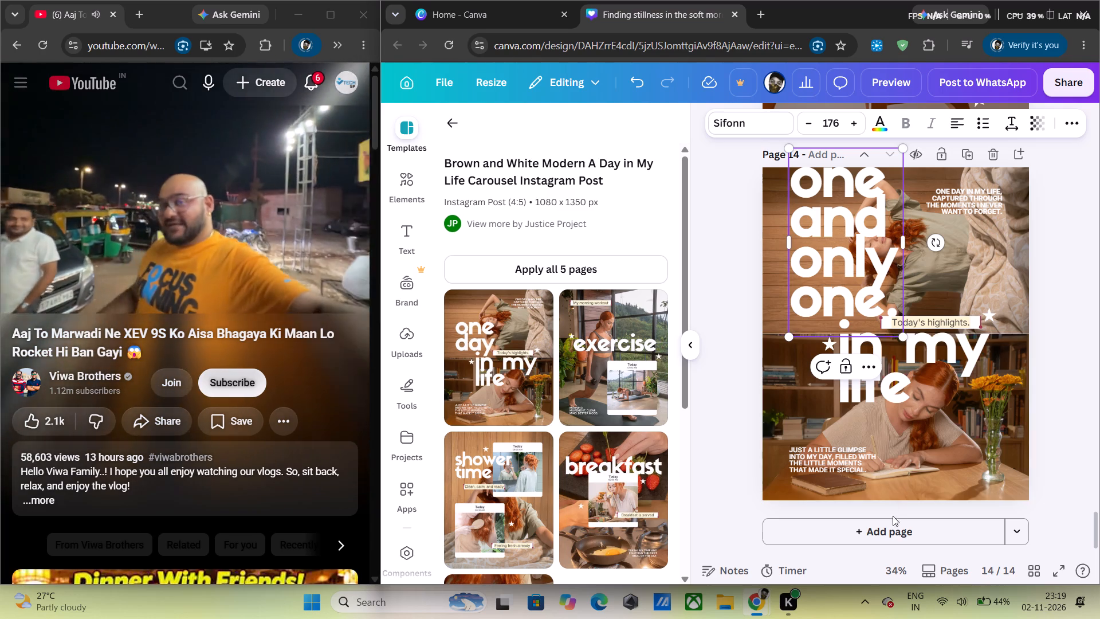
click(889, 531)
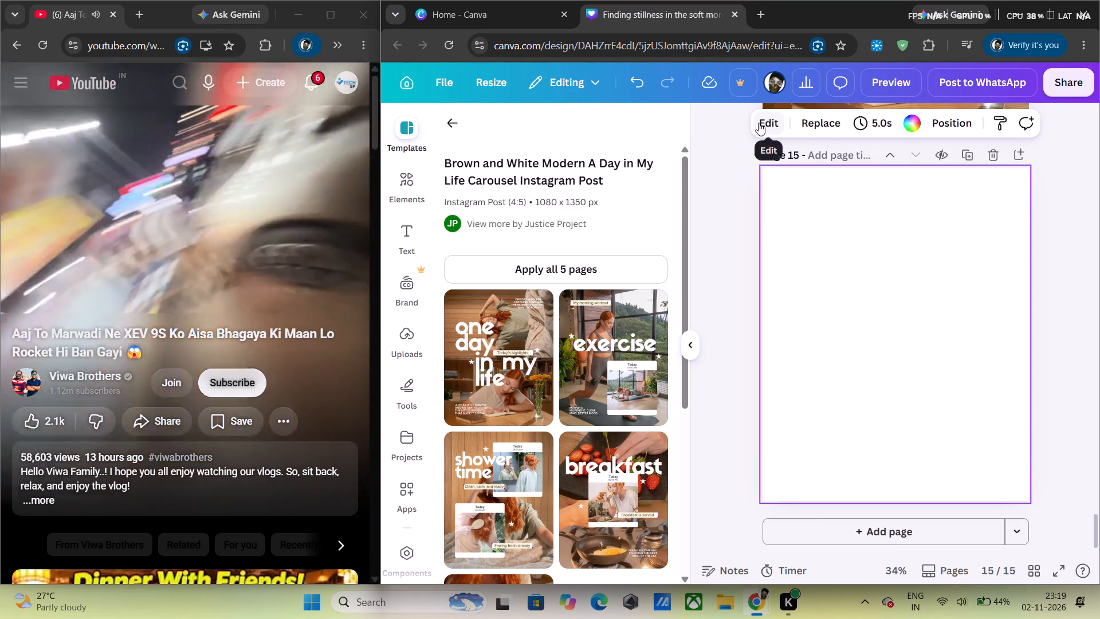
click(759, 123)
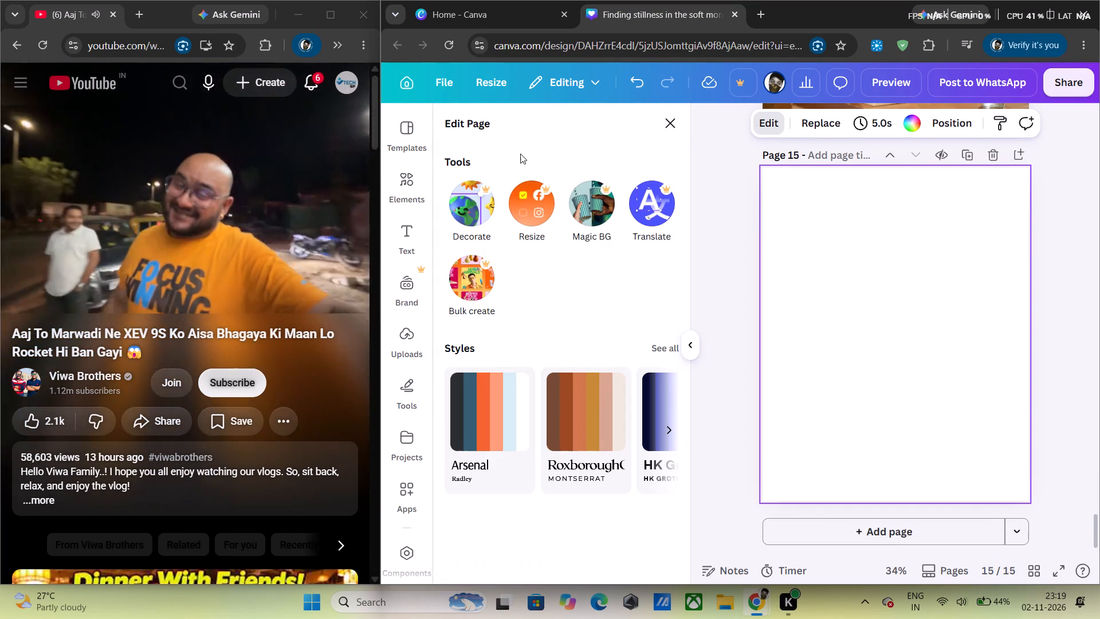
click(656, 126)
Add a text box on page 15 reading "ONE AND ONLY ONE>".
click(412, 235)
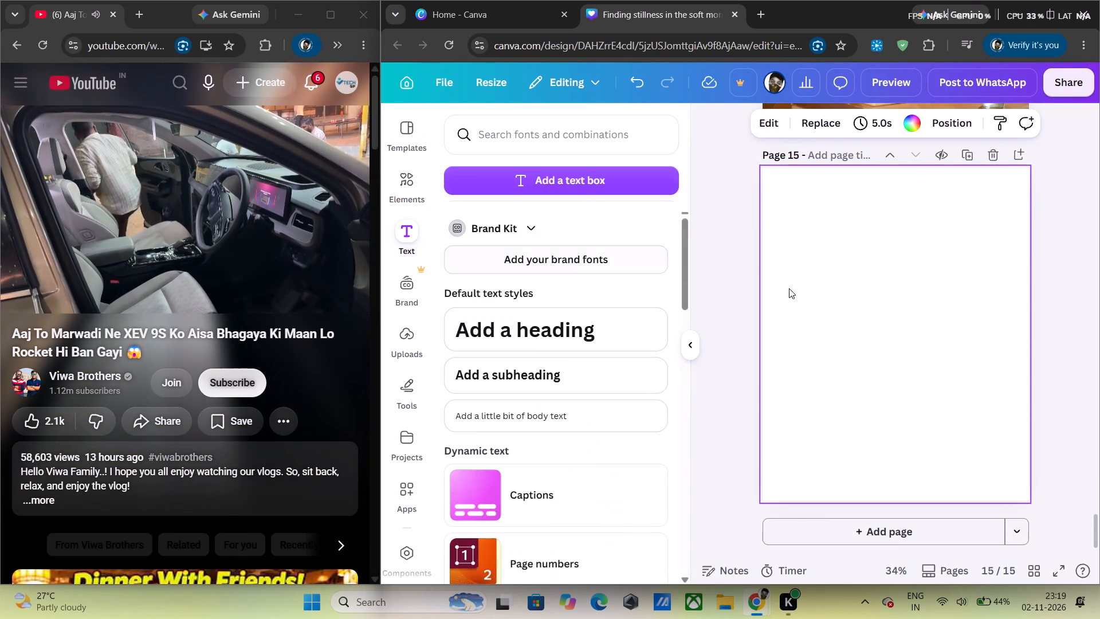
click(595, 186)
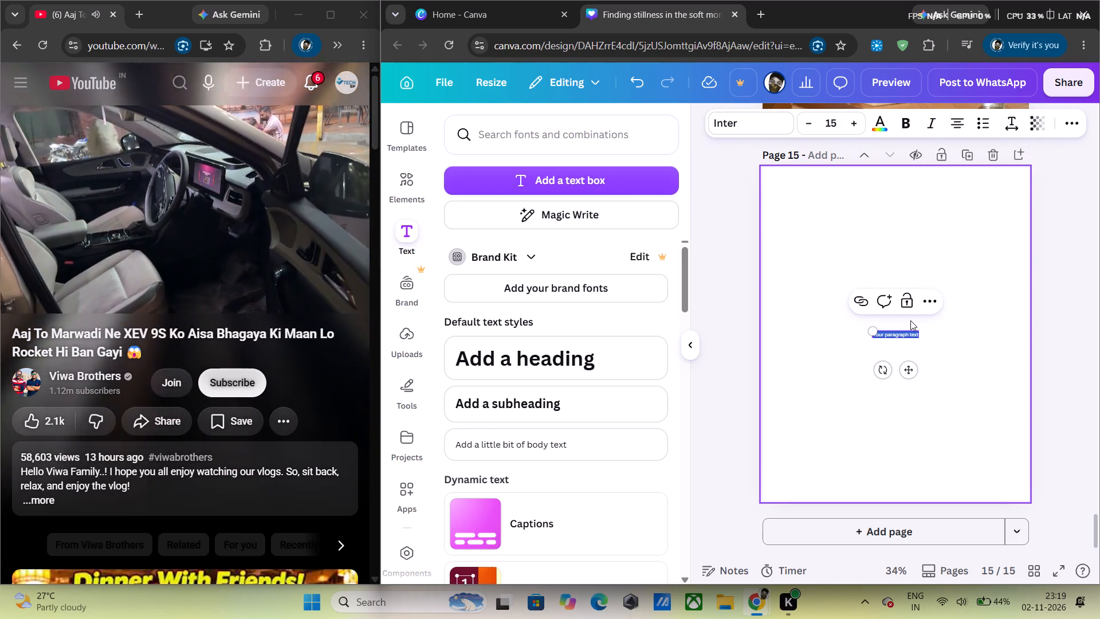
text(ONE)
key(space)
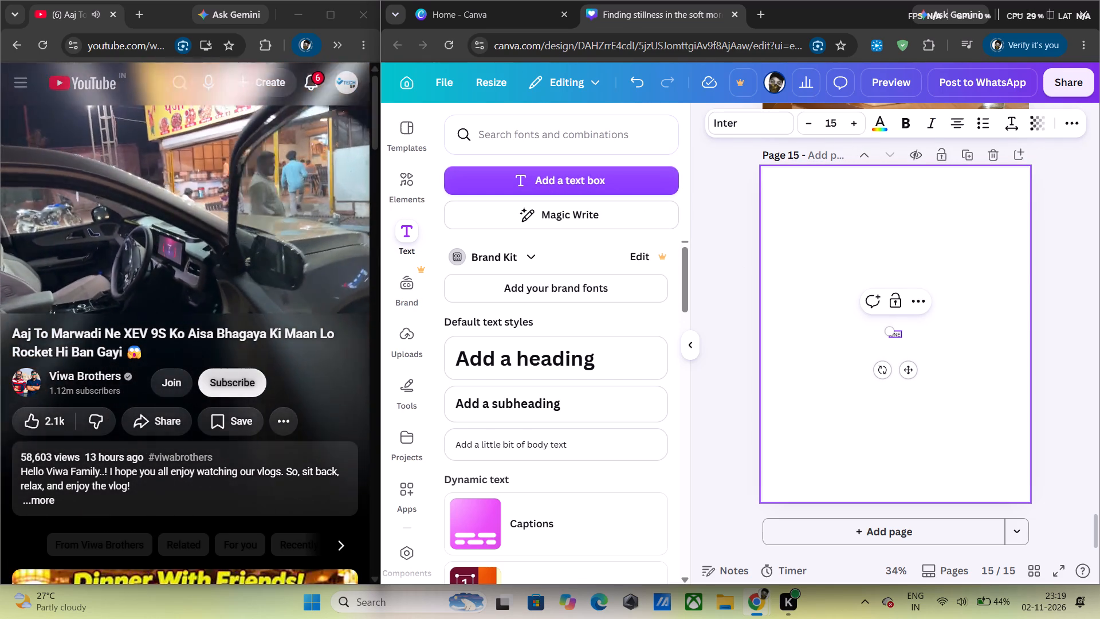
text(AND ONLY OB)
key(shift+BackSpace)
text(NE)
key(shift+greater)
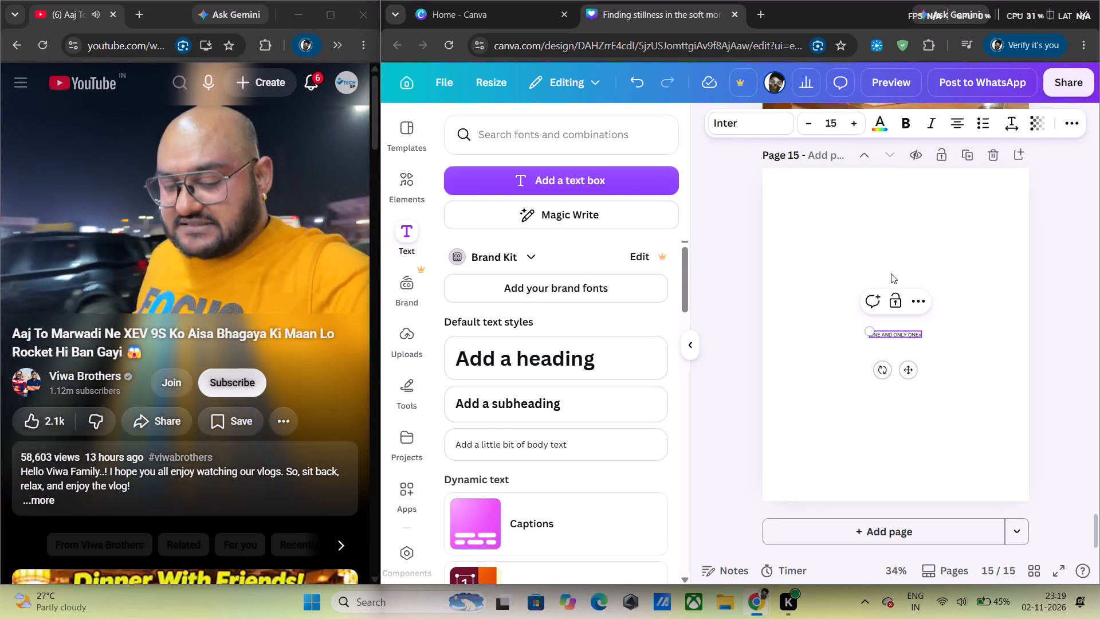
Increase the font size of the page 15 text to 45.
click(854, 121)
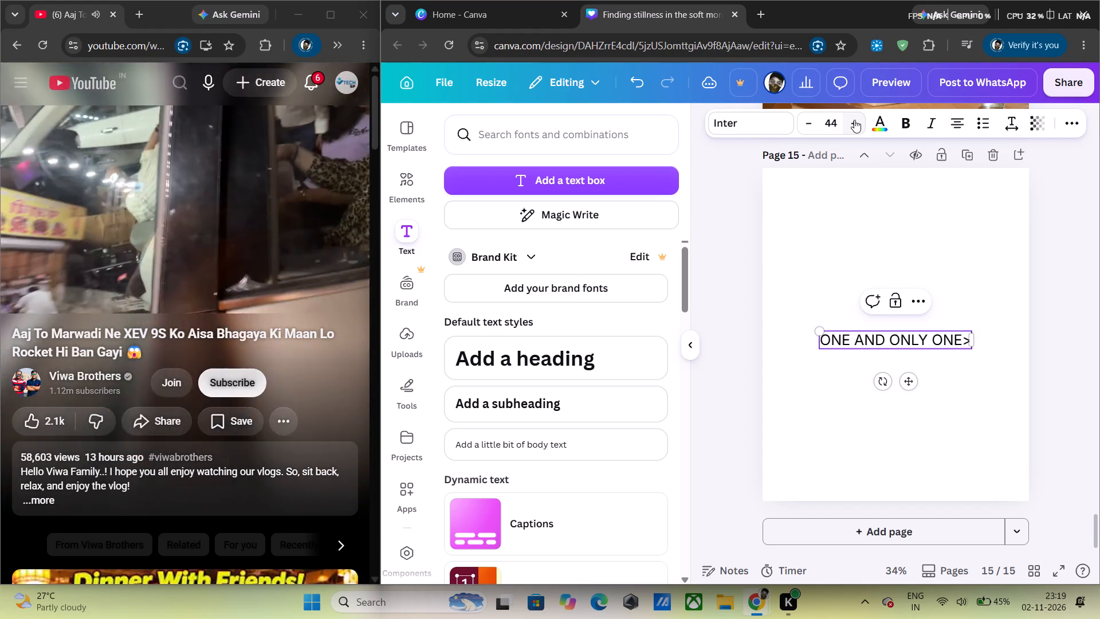
Replace the trailing ">" in the page 15 text with a period.
key(BackSpace)
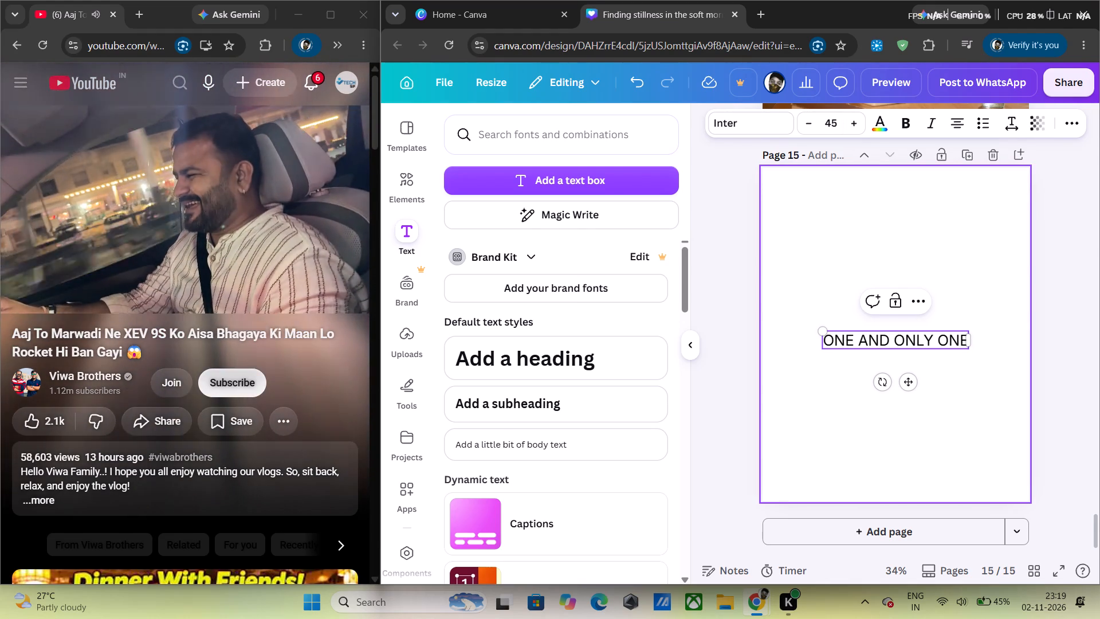
key(period)
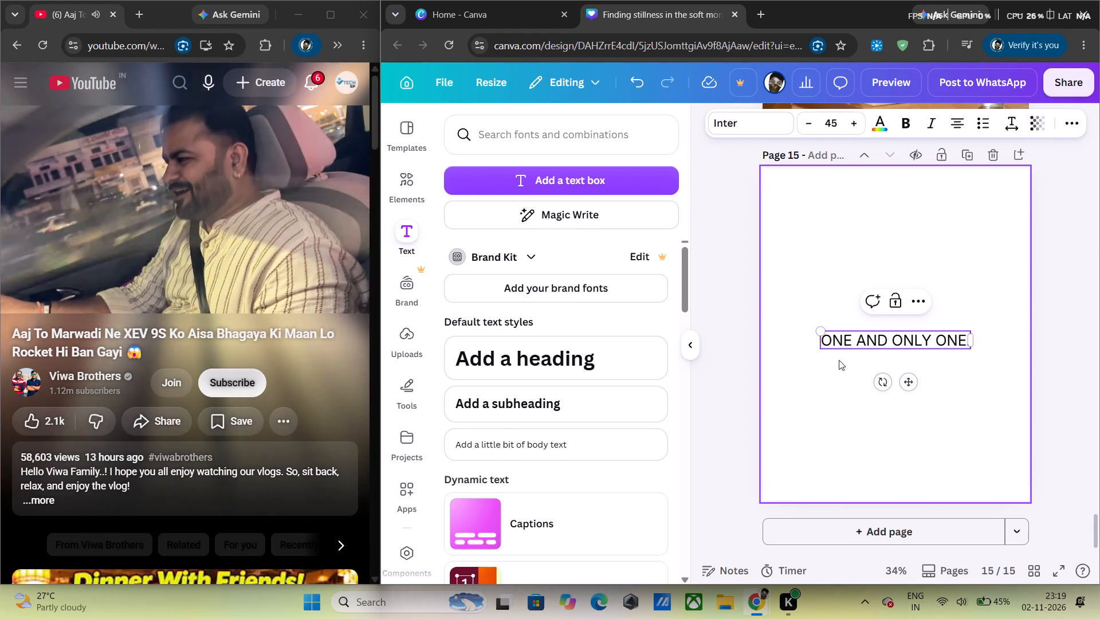
Break the page 15 text into four lines reading ONE / AND / ONLY / ONE.
click(854, 335)
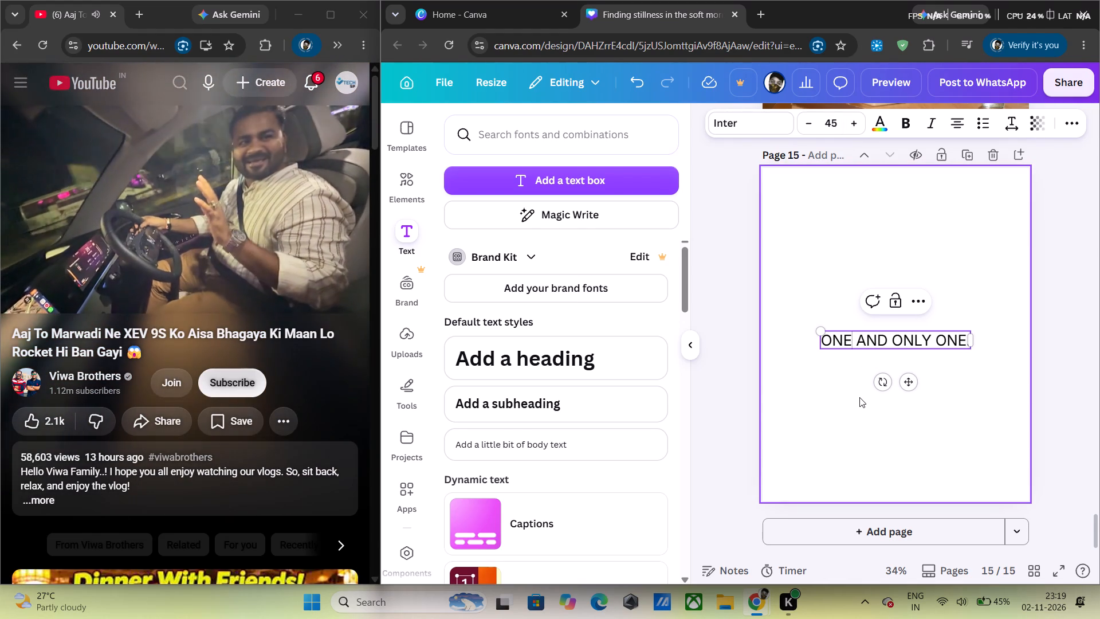
key(Right)
key(Return)
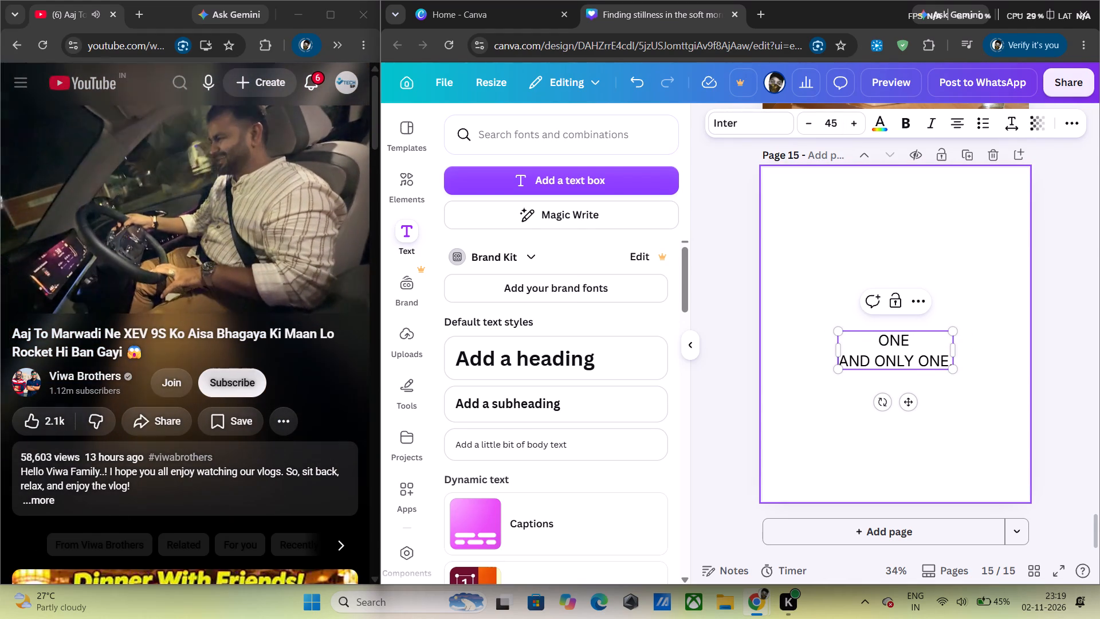
key(Right)
key(Right)
key(Right)
key(Right)
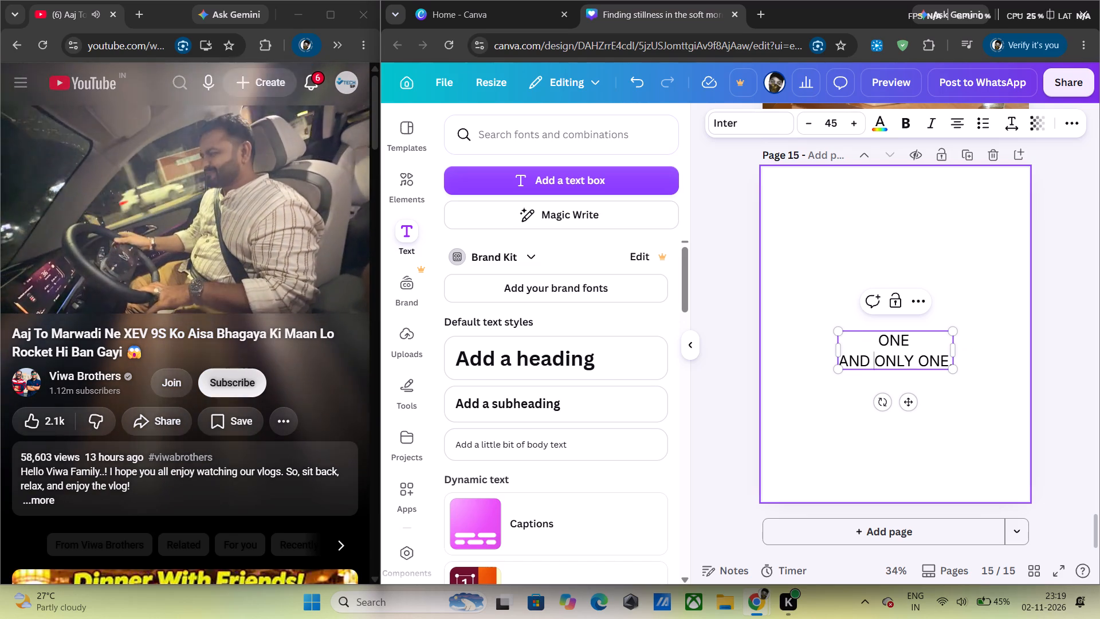
key(Return)
key(Right)
key(Right)
key(Right)
key(Right)
key(Right)
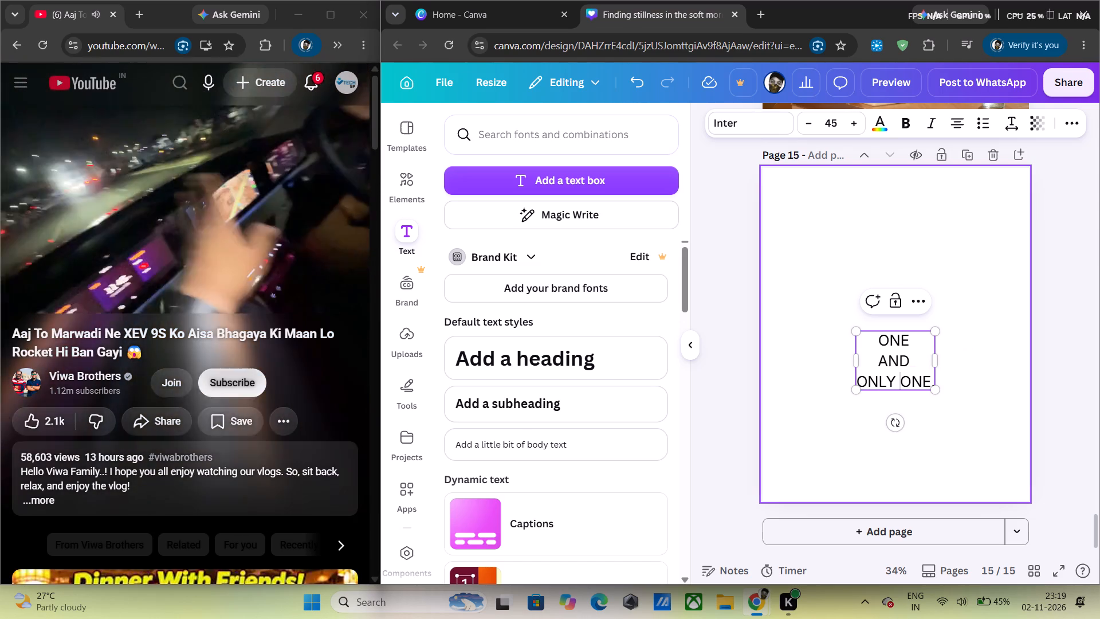
key(Return)
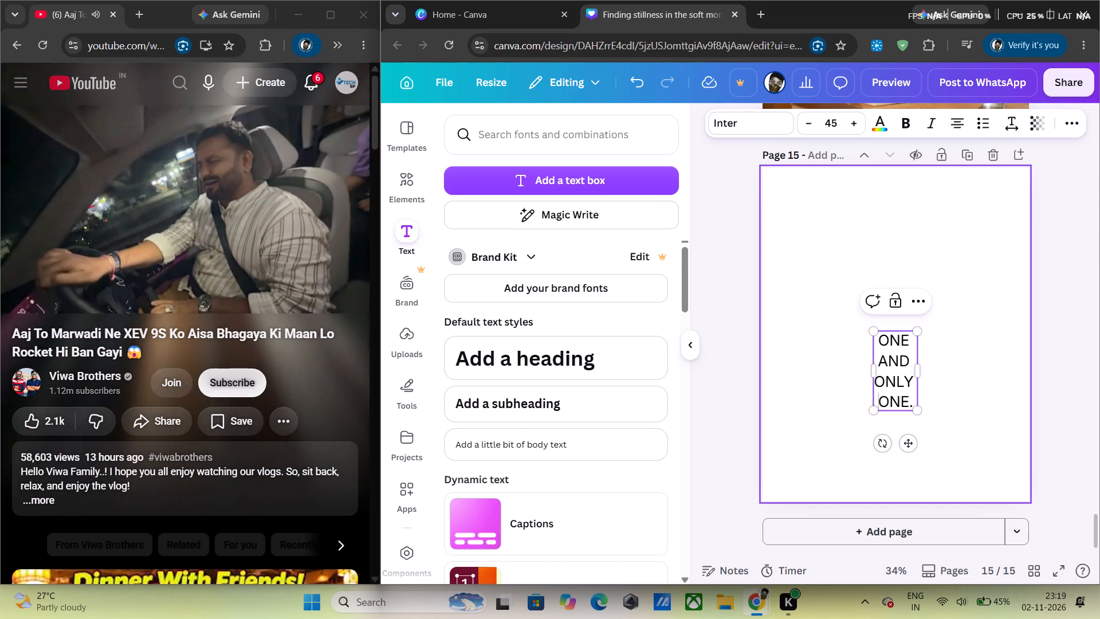
Move the four-line text block to the upper-left area of page 15.
drag(907, 440, 897, 411)
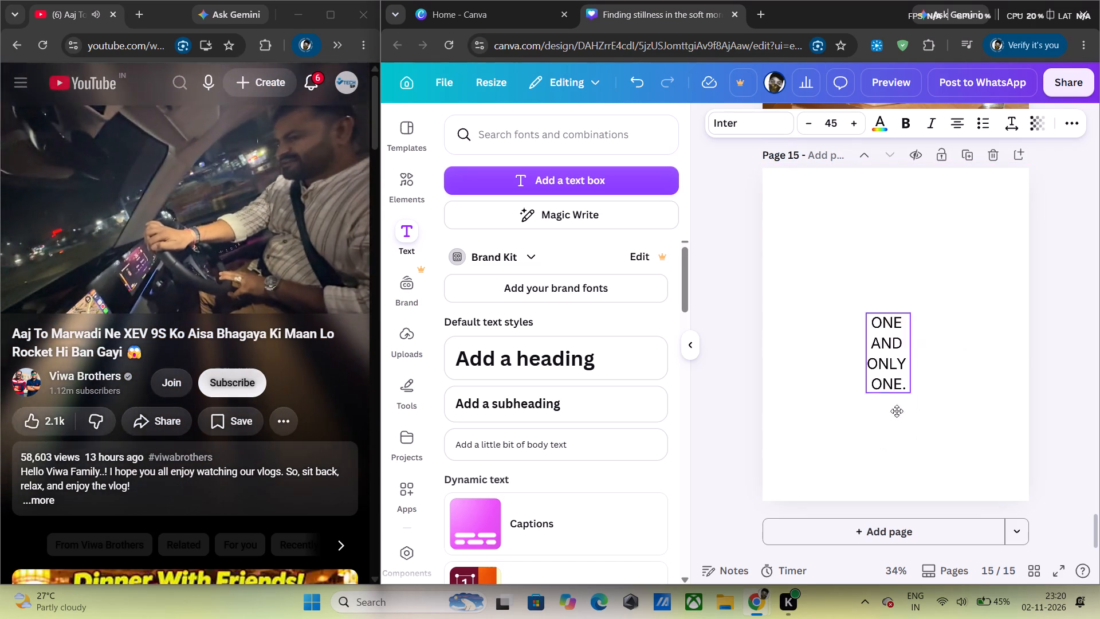
drag(897, 411, 837, 301)
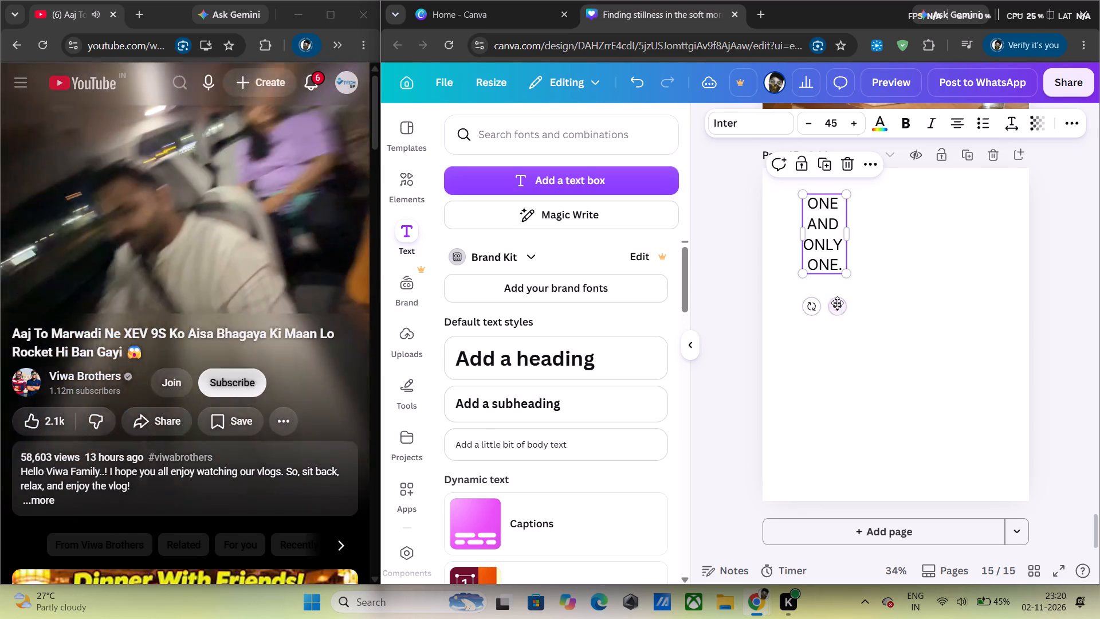
Increase the font size of the four-line text block to 76.
click(856, 115)
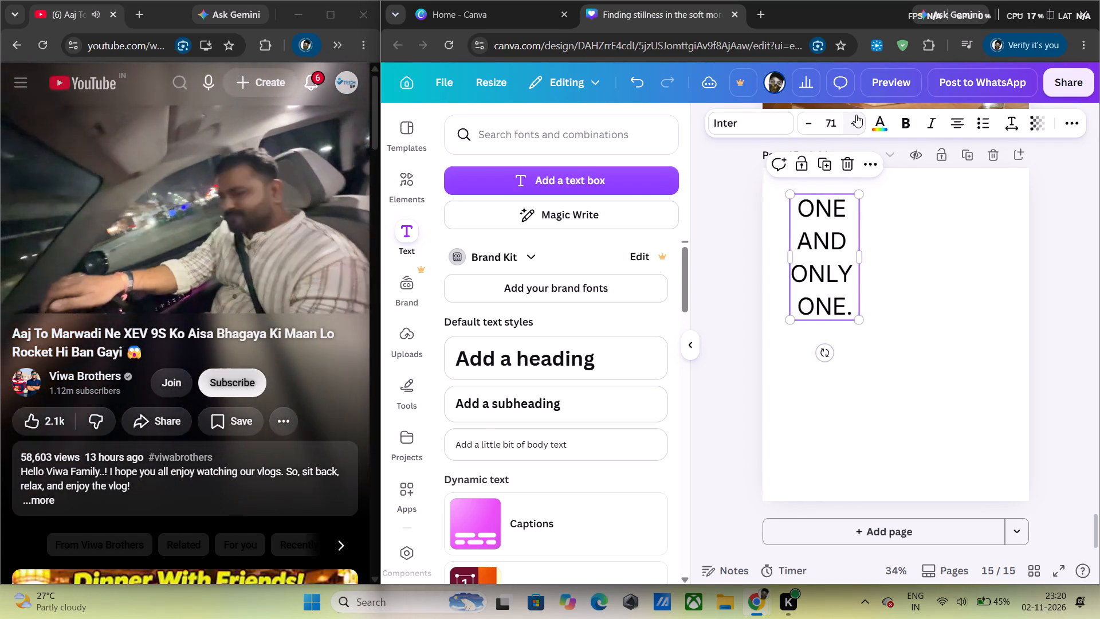
Try the fonts DM Sans, Rubik One and Anton on the page 15 text, then set it to Gagalin.
click(780, 118)
scroll(547, 295, down, 1)
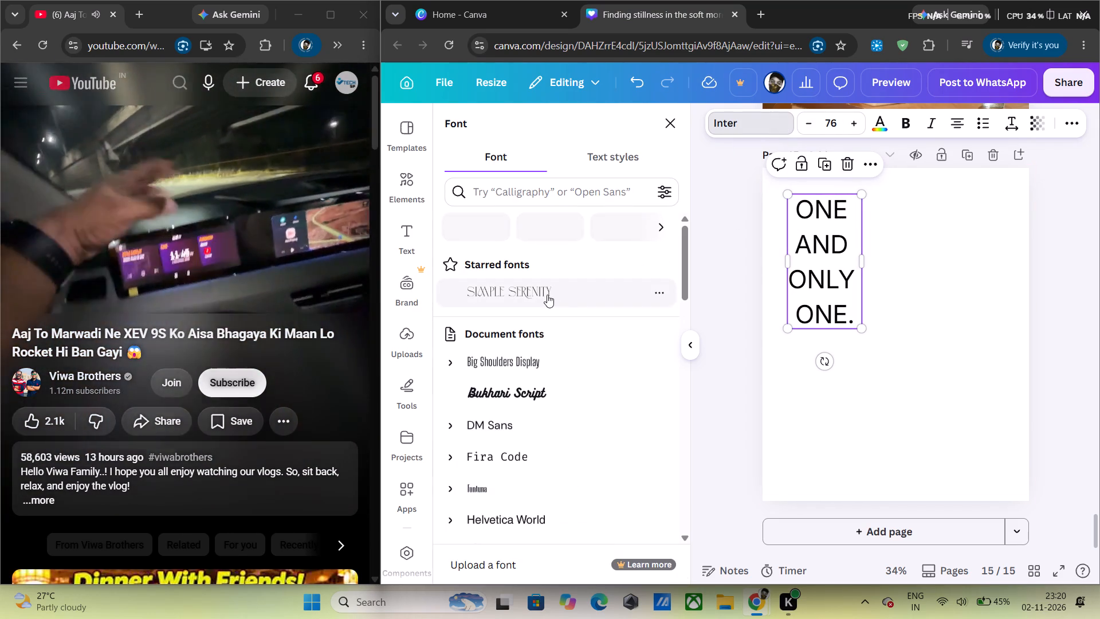
scroll(547, 295, down, 1)
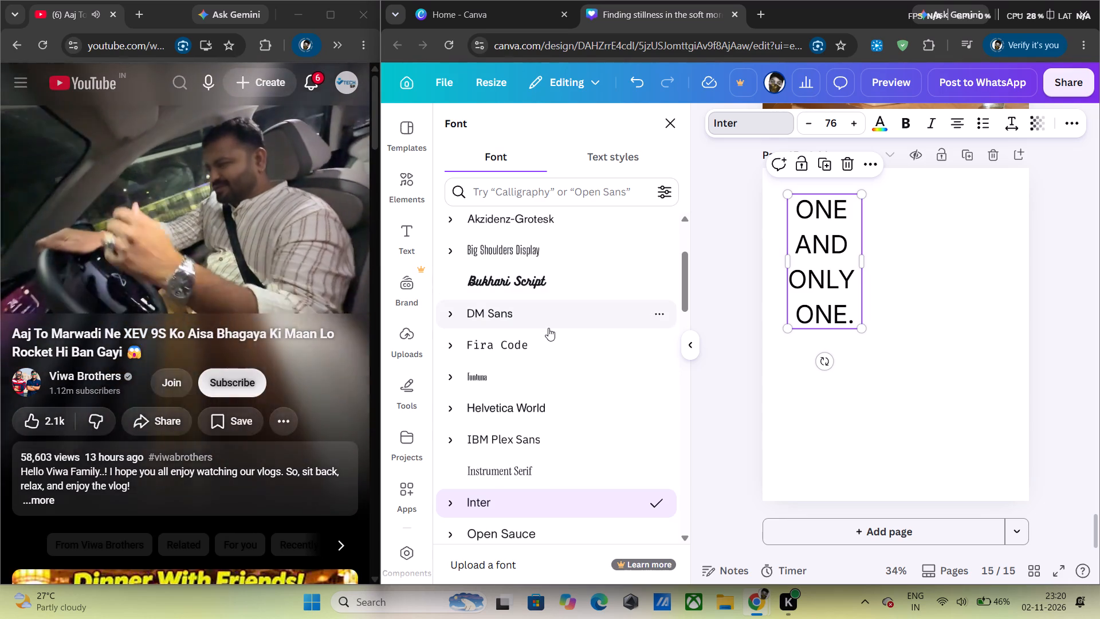
click(548, 324)
scroll(545, 366, down, 3)
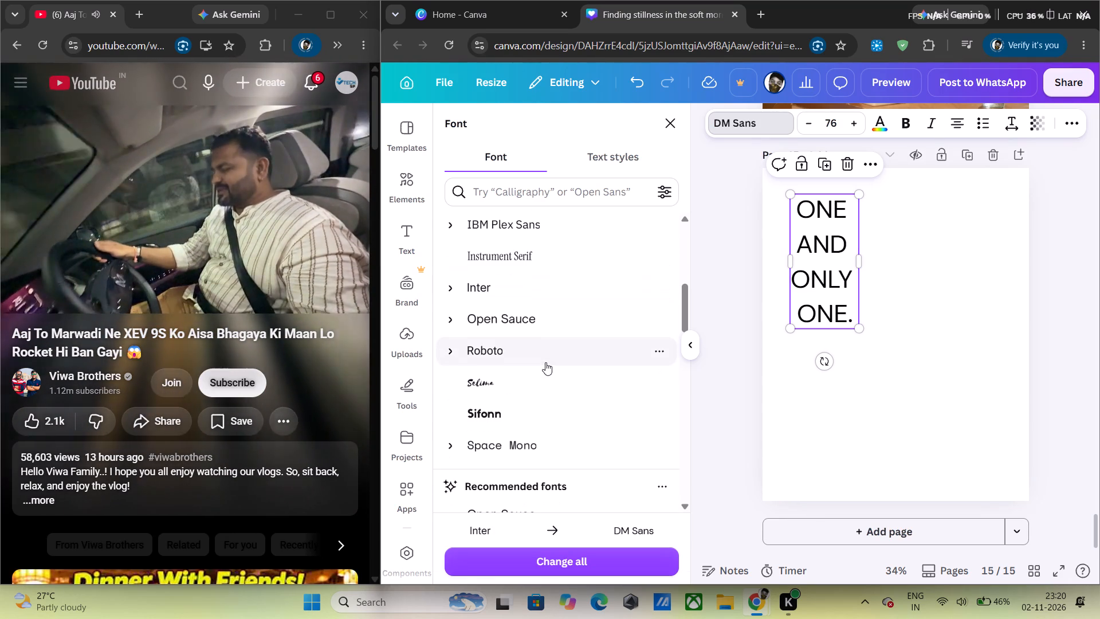
scroll(545, 362, down, 5)
click(545, 361)
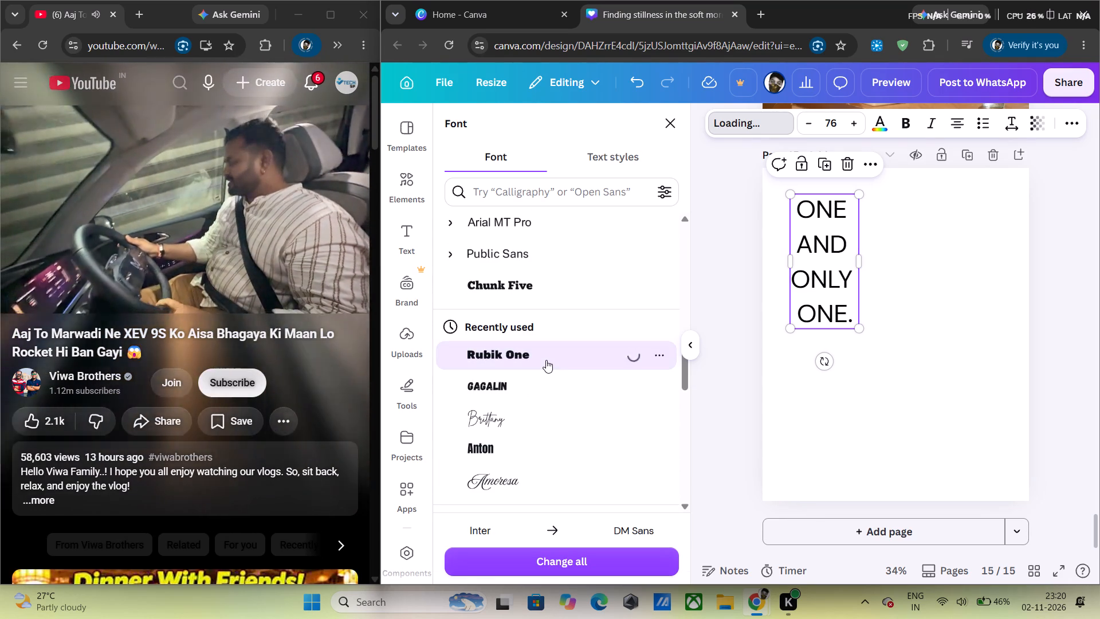
scroll(546, 360, down, 1)
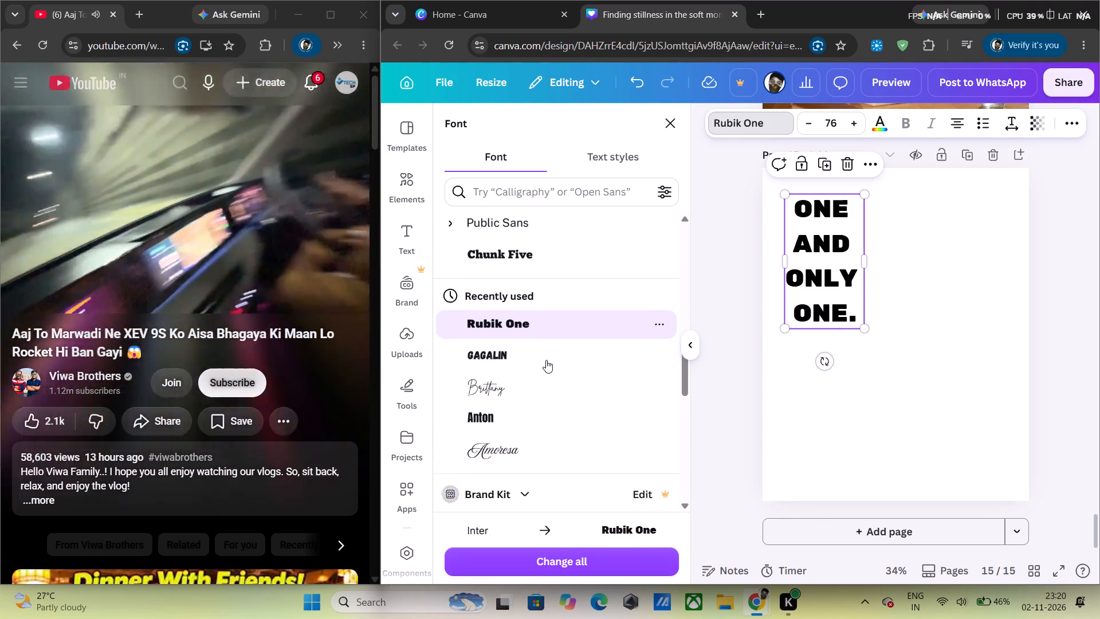
scroll(546, 360, down, 5)
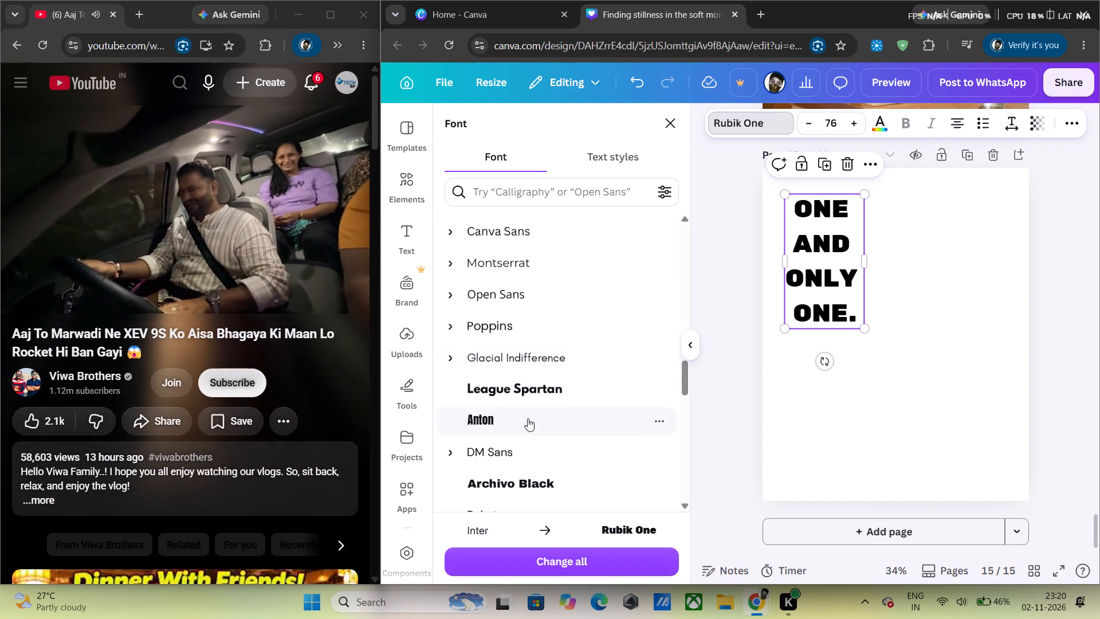
click(528, 416)
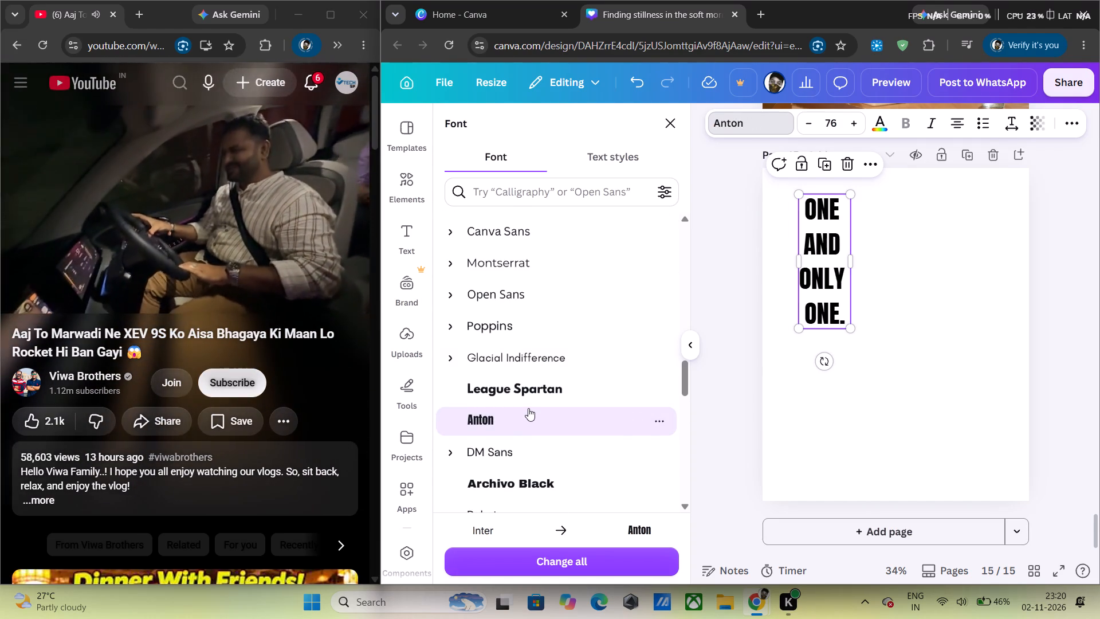
scroll(537, 363, down, 3)
click(537, 486)
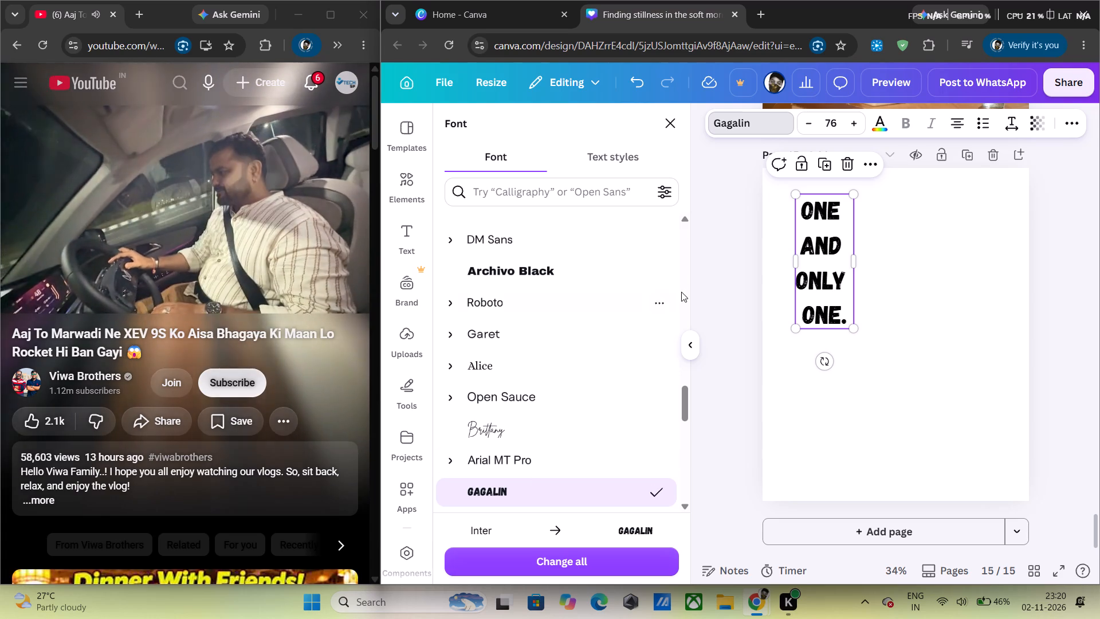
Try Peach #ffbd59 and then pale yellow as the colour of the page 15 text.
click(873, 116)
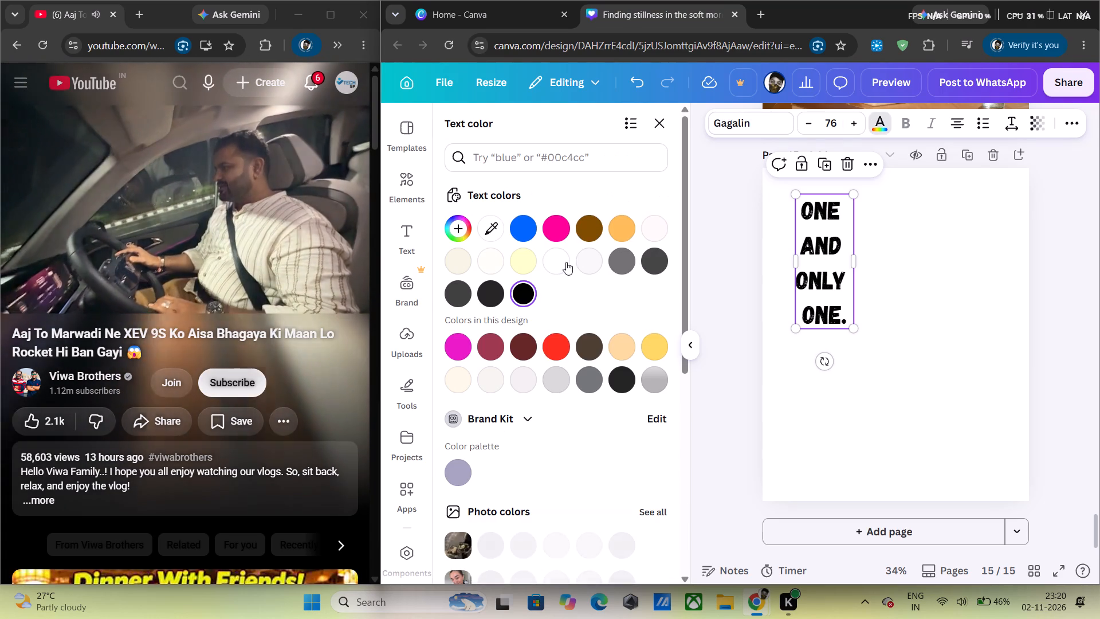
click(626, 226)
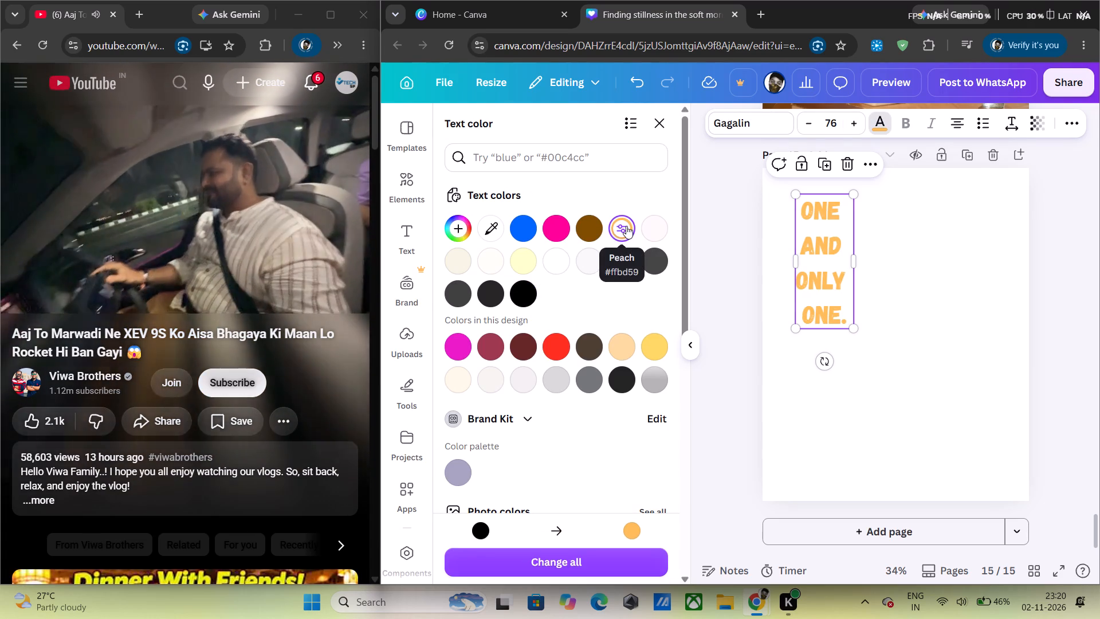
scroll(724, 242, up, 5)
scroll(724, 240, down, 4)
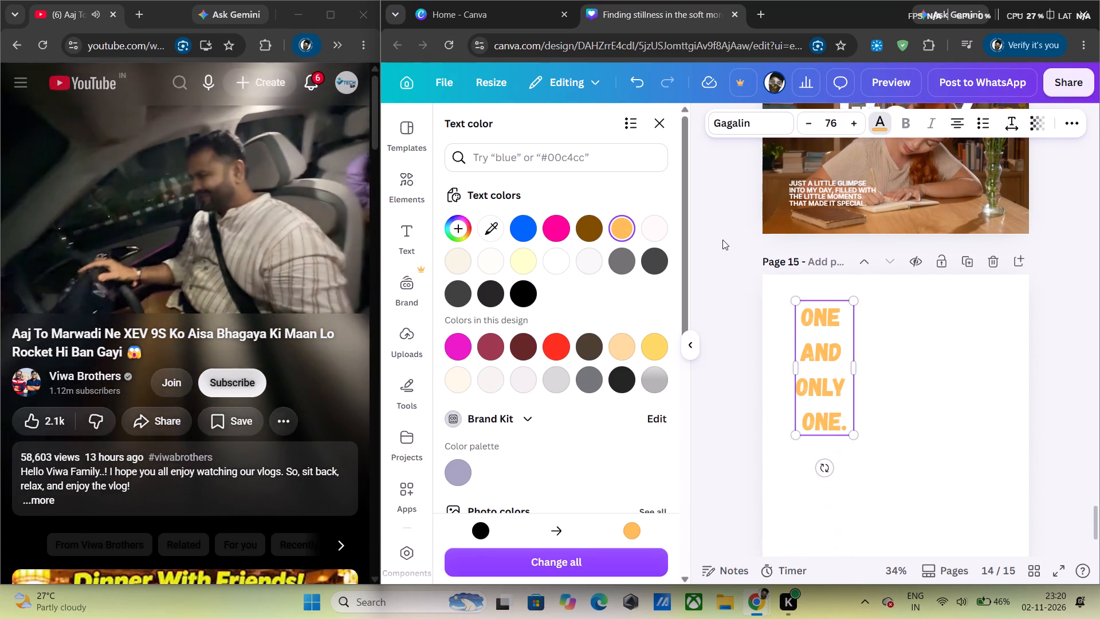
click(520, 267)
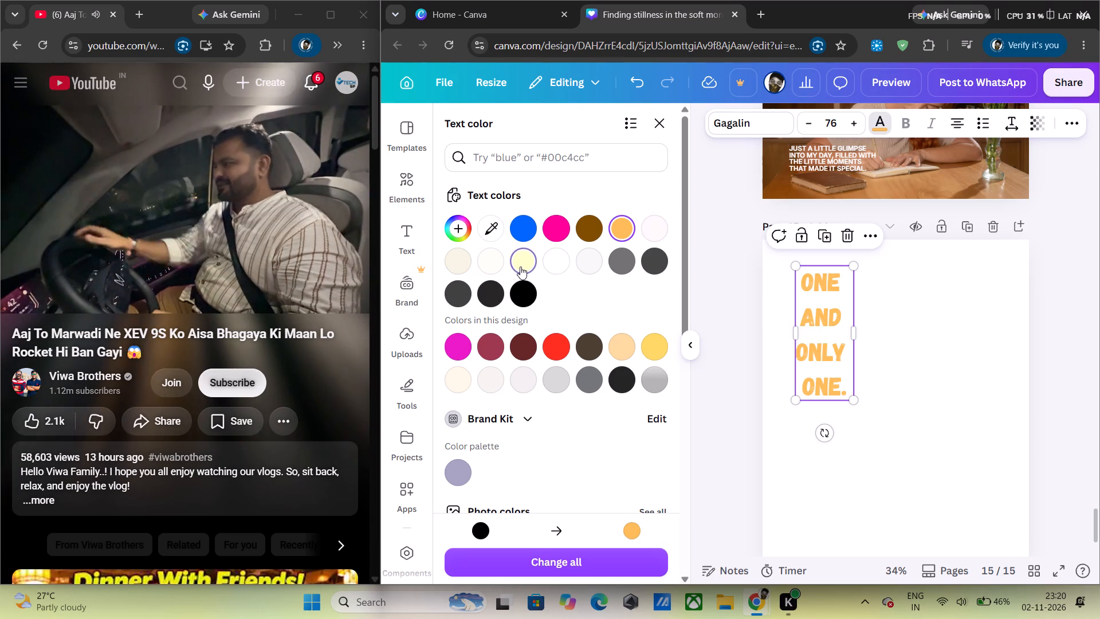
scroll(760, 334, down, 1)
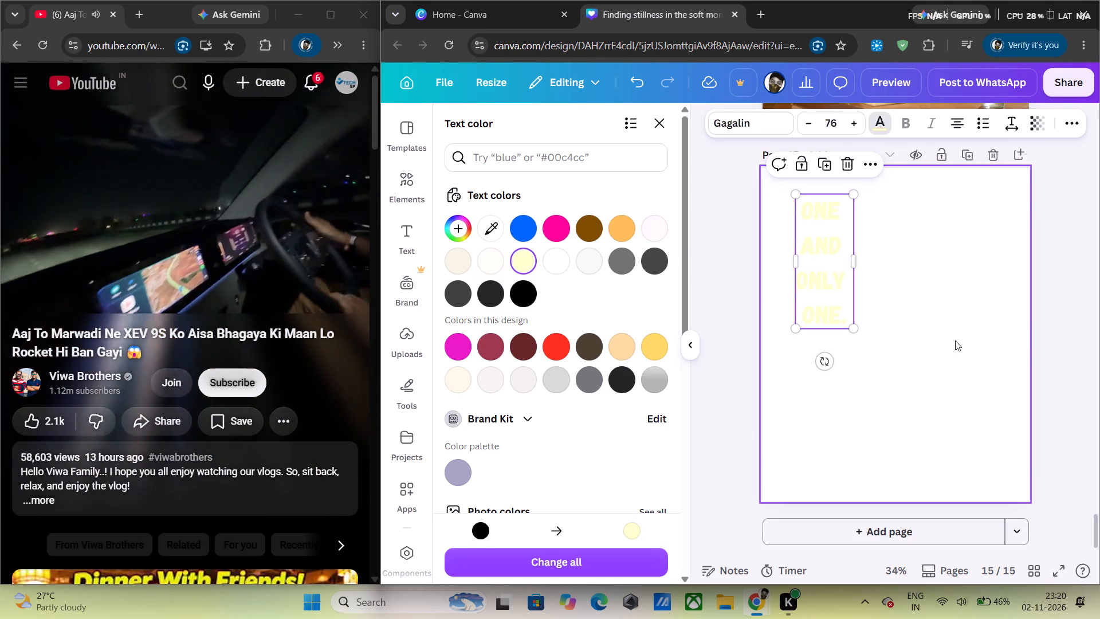
Set the background colour of page 15 to the dark maroon from the background colours.
right_click(956, 339)
click(926, 164)
click(907, 201)
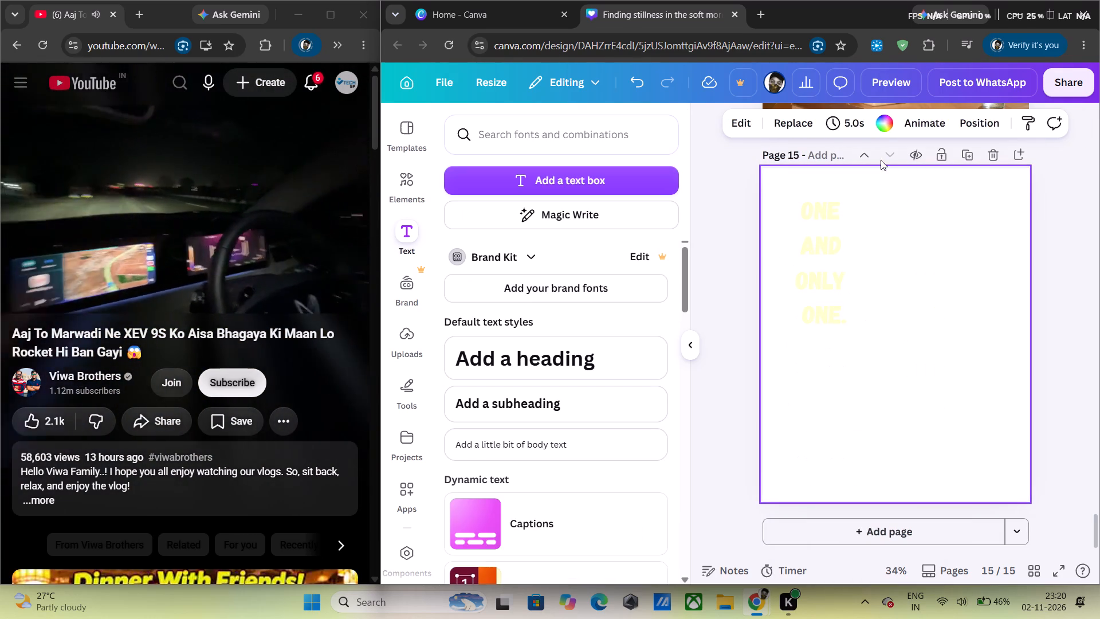
click(885, 124)
click(908, 267)
click(887, 120)
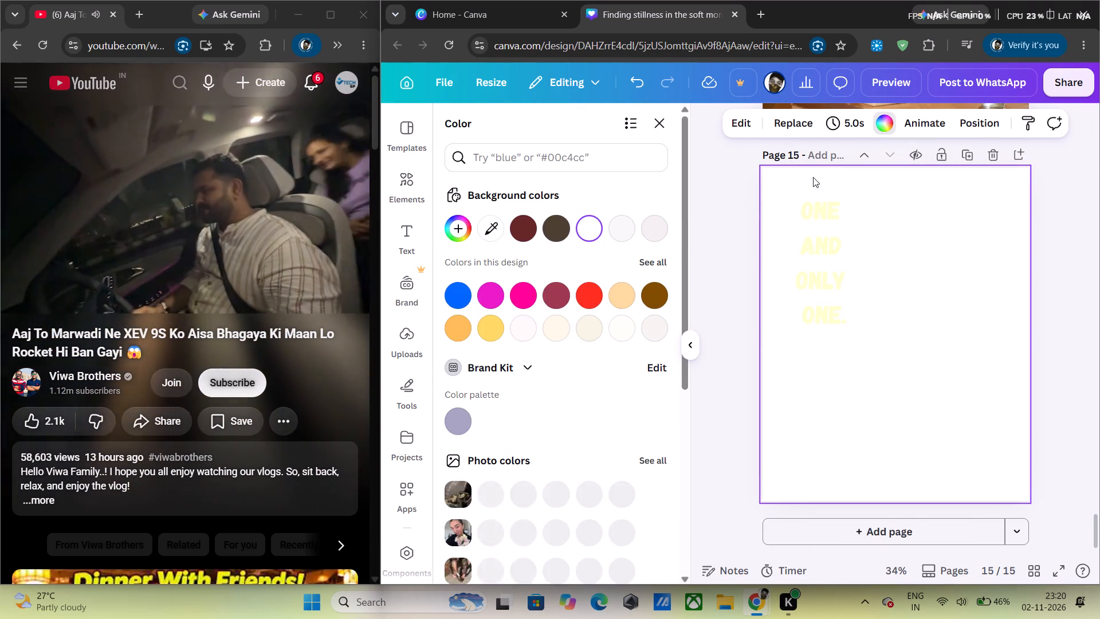
click(522, 236)
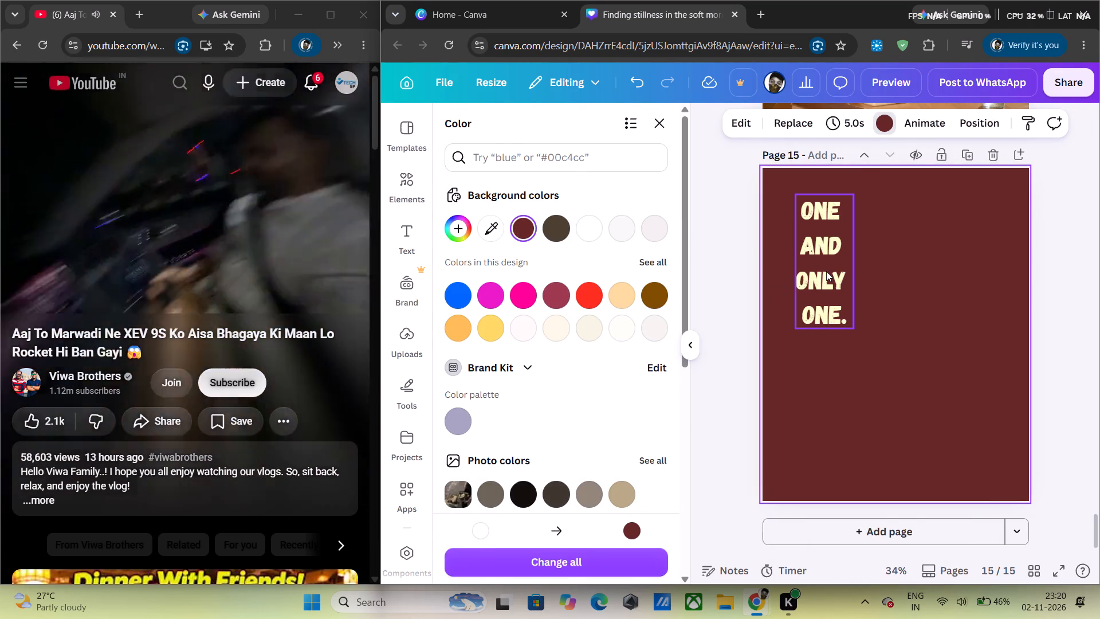
Select all four lines of the page 15 text and increase their font size to 85.
click(826, 271)
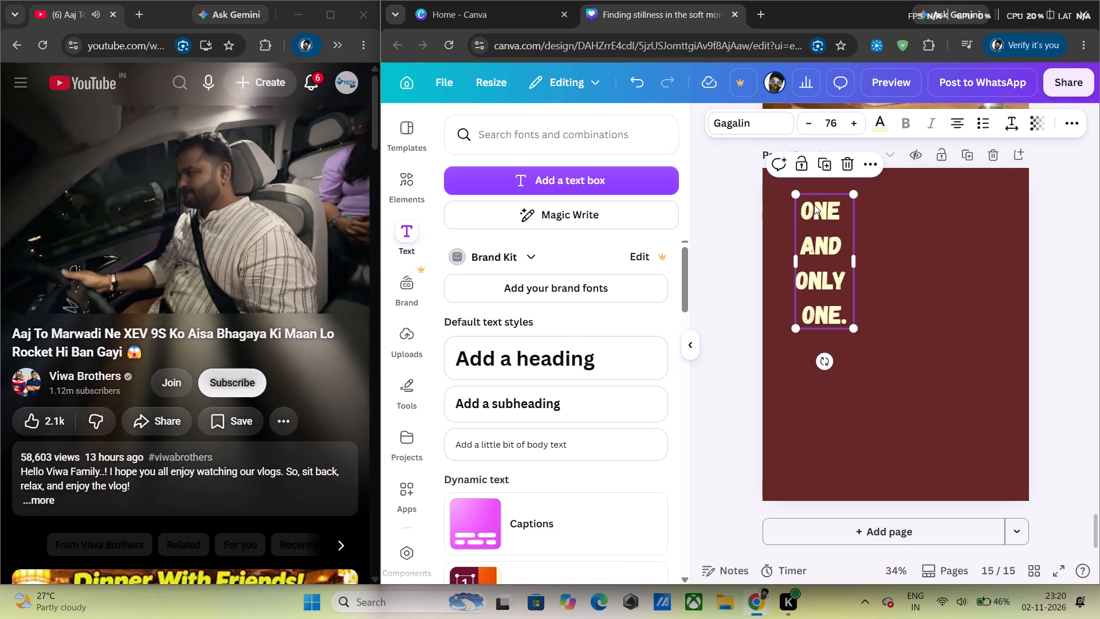
key(ctrl+a)
key(ctrl+a)
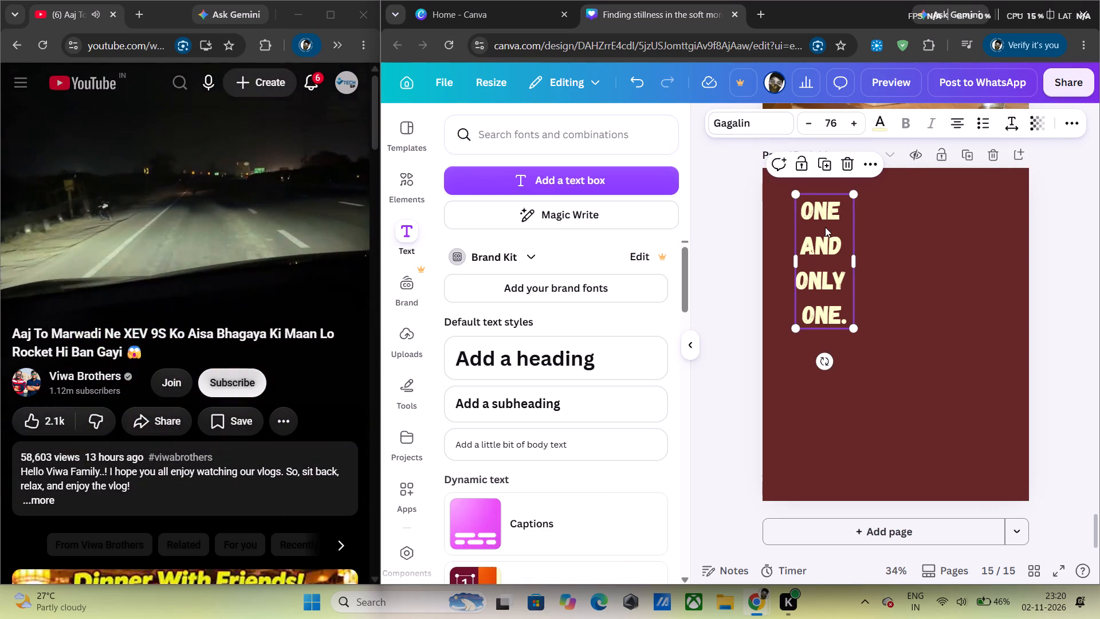
double_click(806, 204)
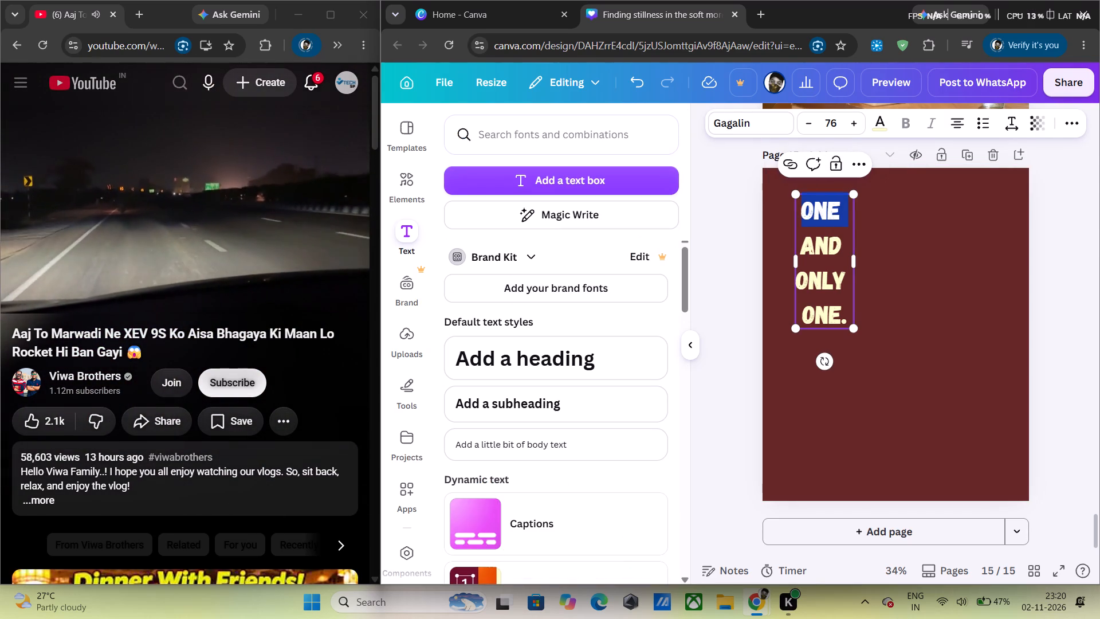
click(805, 204)
drag(805, 204, 858, 340)
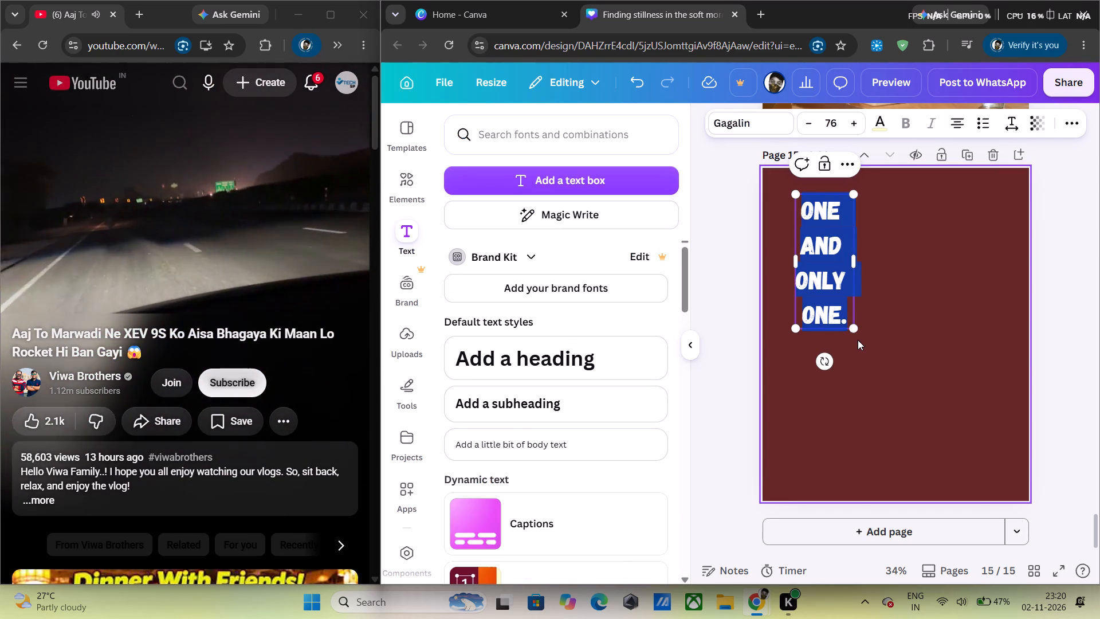
drag(858, 340, 858, 340)
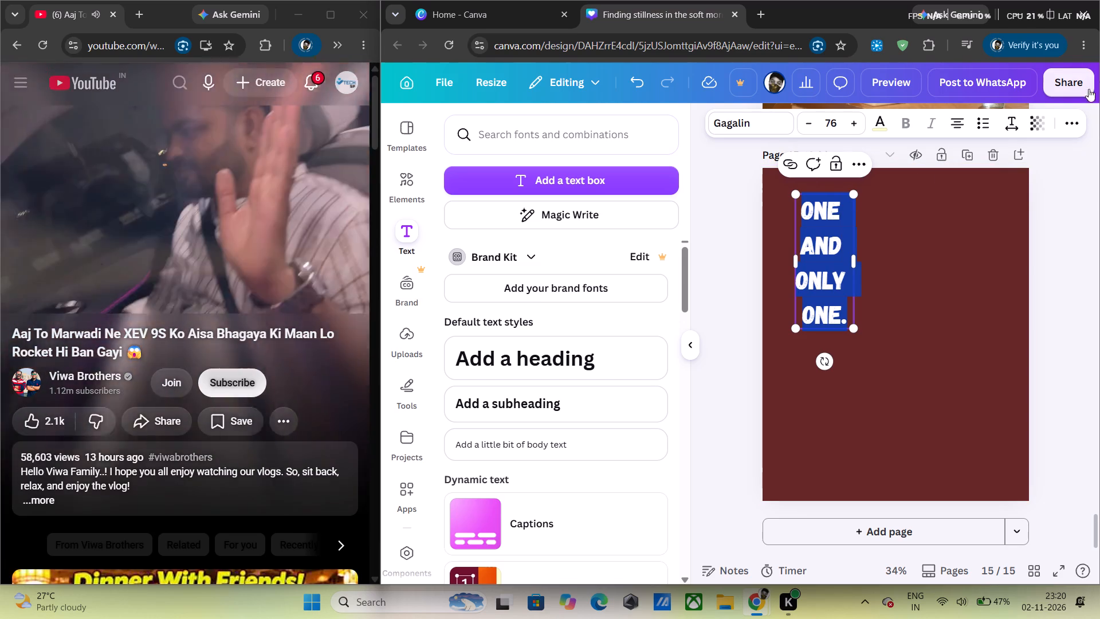
triple_click(855, 119)
double_click(856, 120)
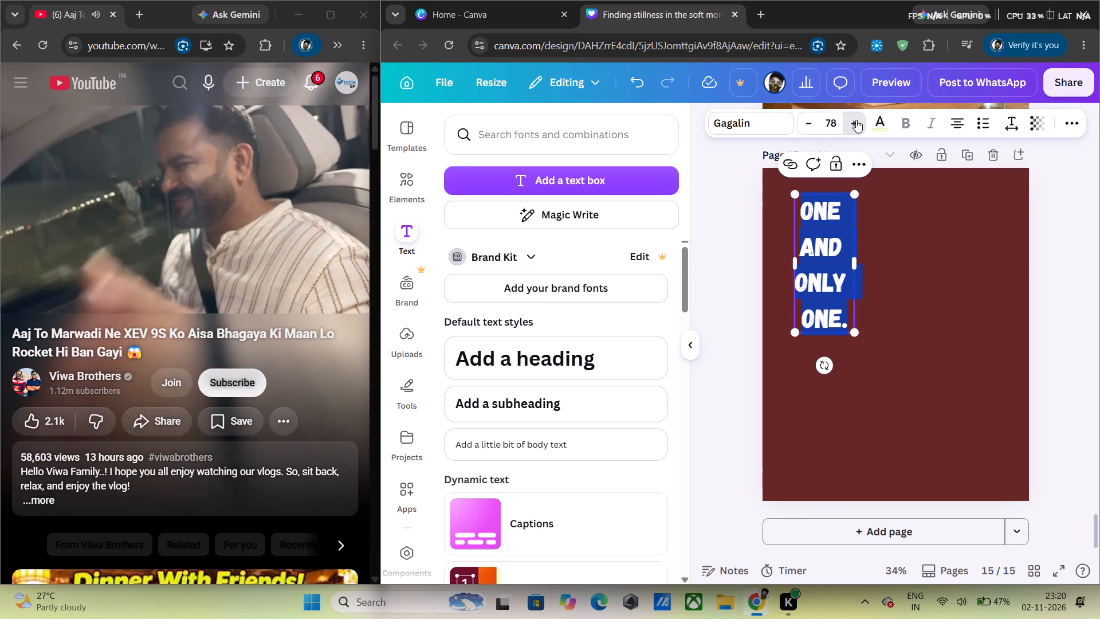
triple_click(856, 120)
click(856, 120)
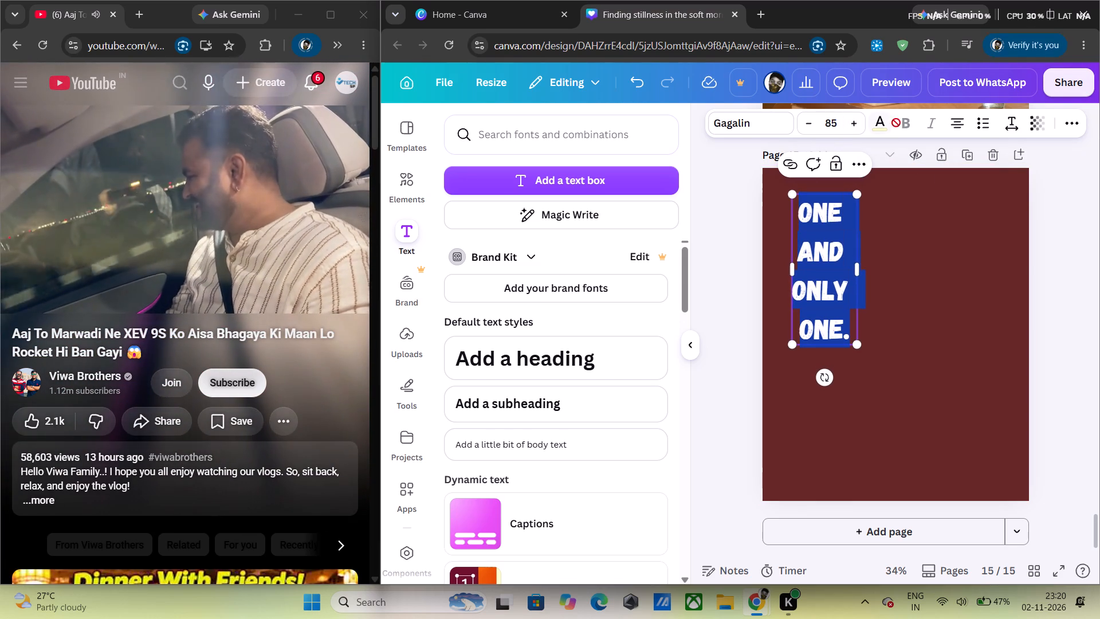
Change the colour of the selected page 15 text to the off-white cream text colour.
click(879, 127)
click(457, 261)
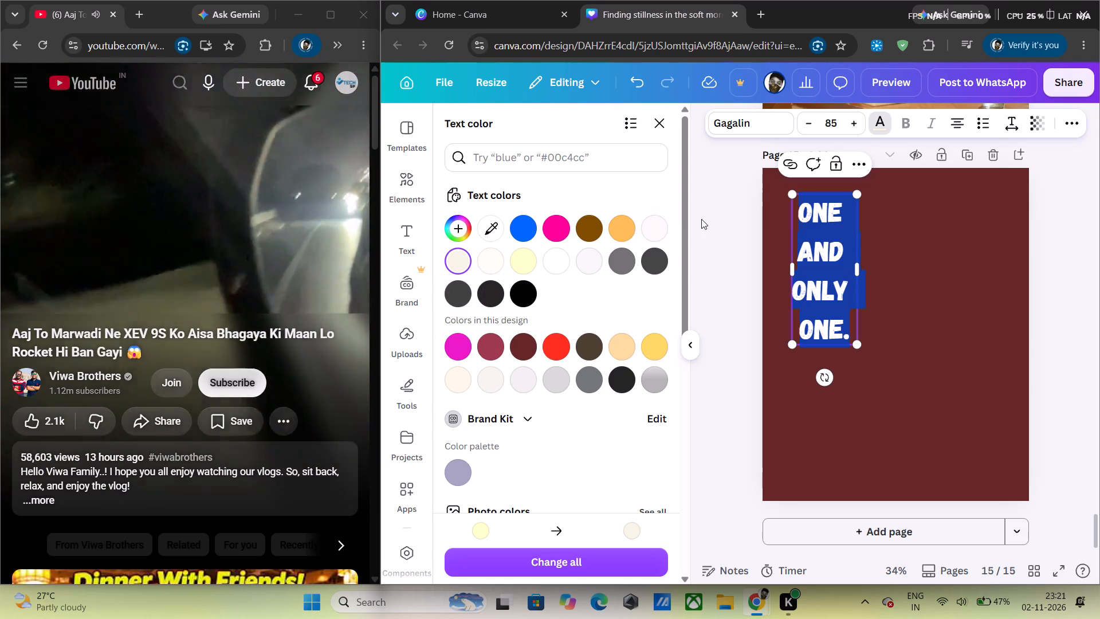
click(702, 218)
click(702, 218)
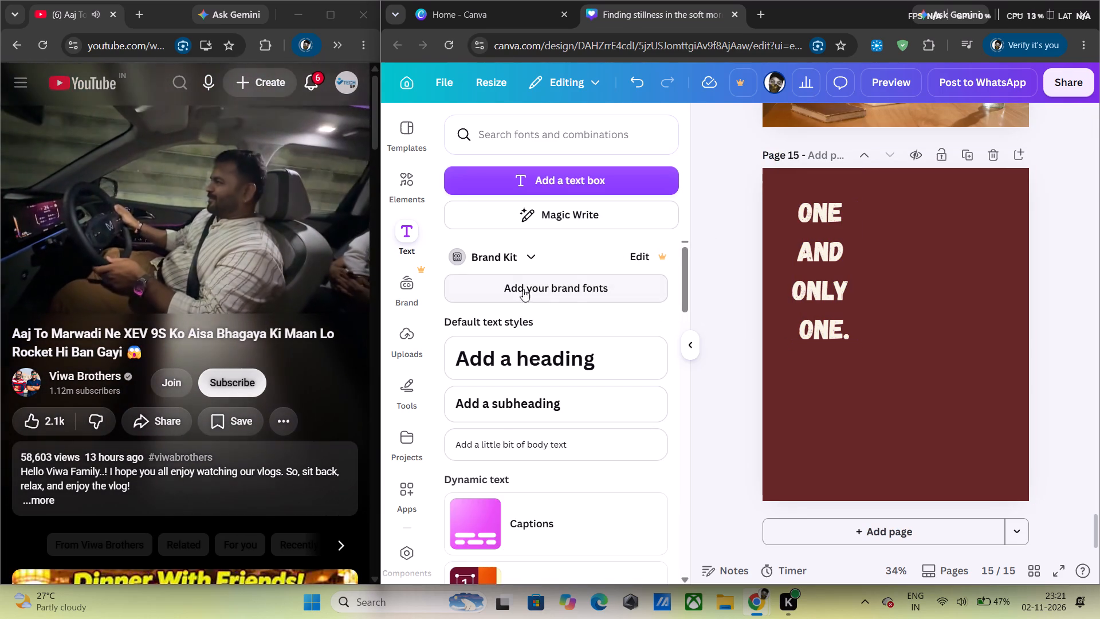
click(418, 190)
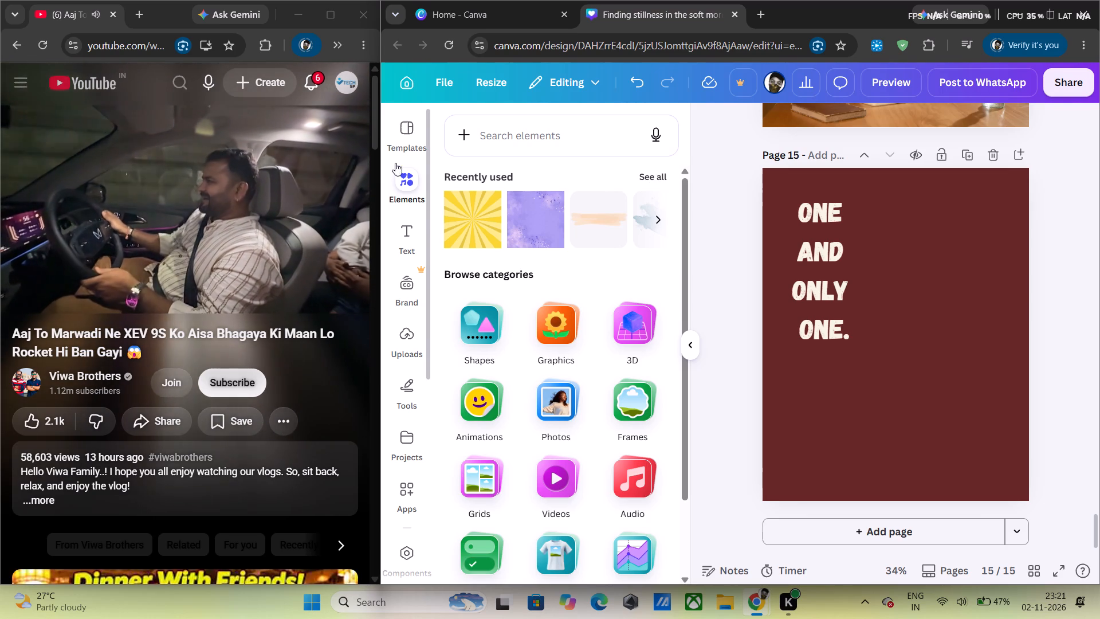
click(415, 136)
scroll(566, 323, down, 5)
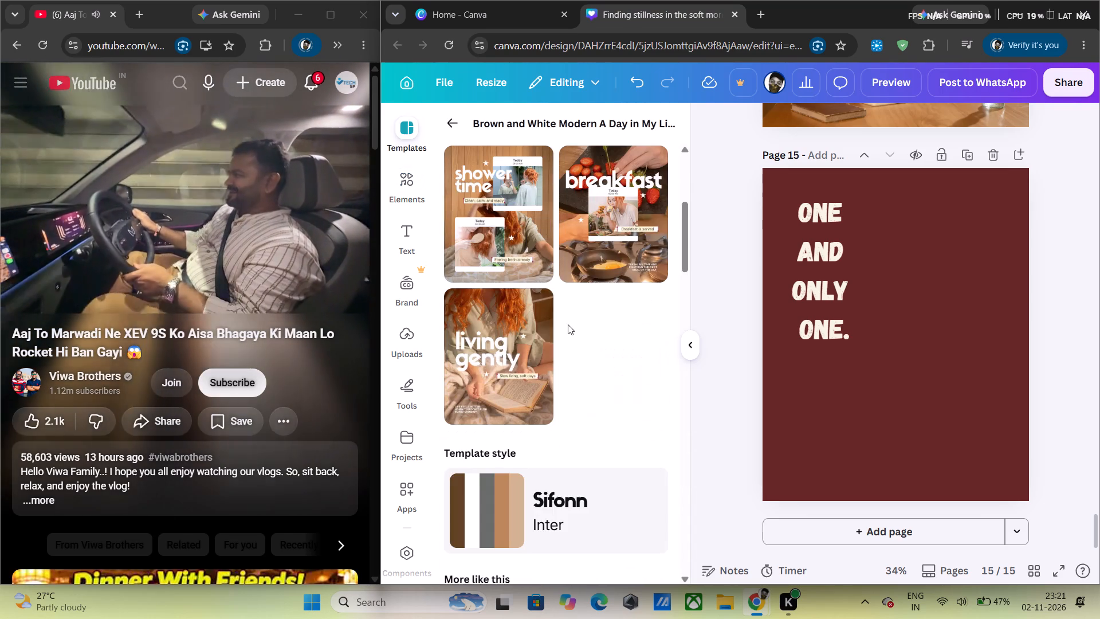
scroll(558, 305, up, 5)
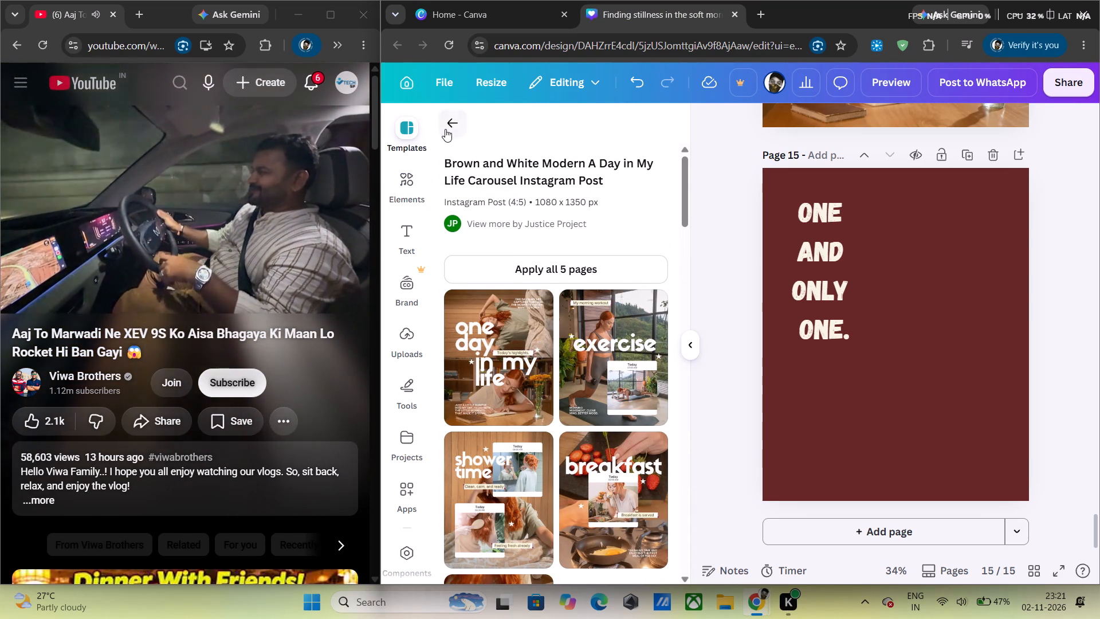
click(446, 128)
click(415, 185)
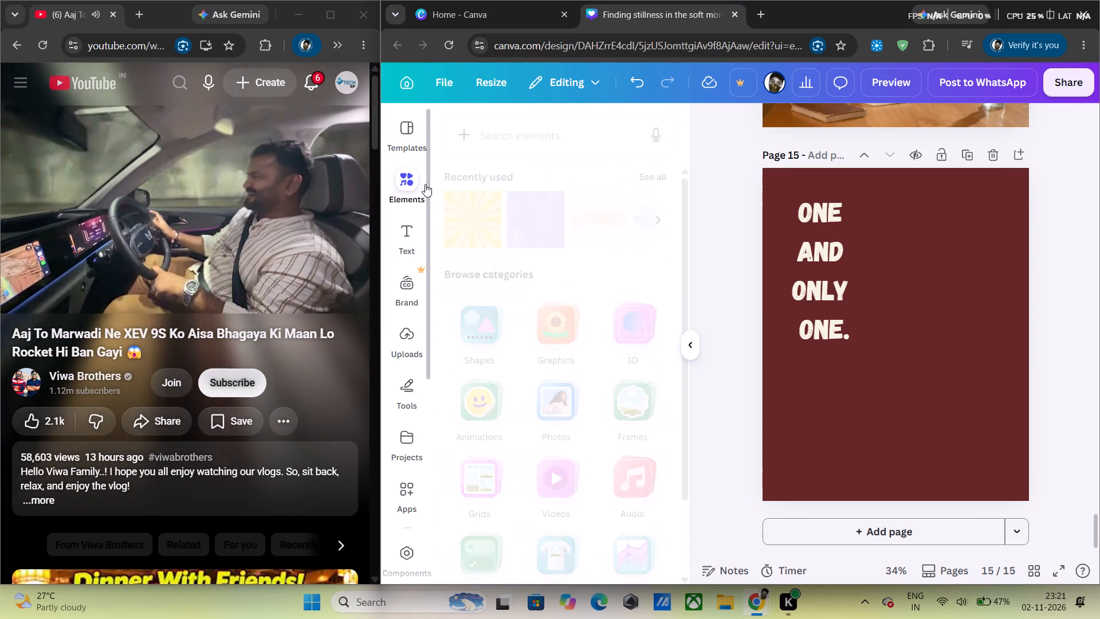
Add a text box to page 15 reading "ME AND MY BITCHES".
click(413, 246)
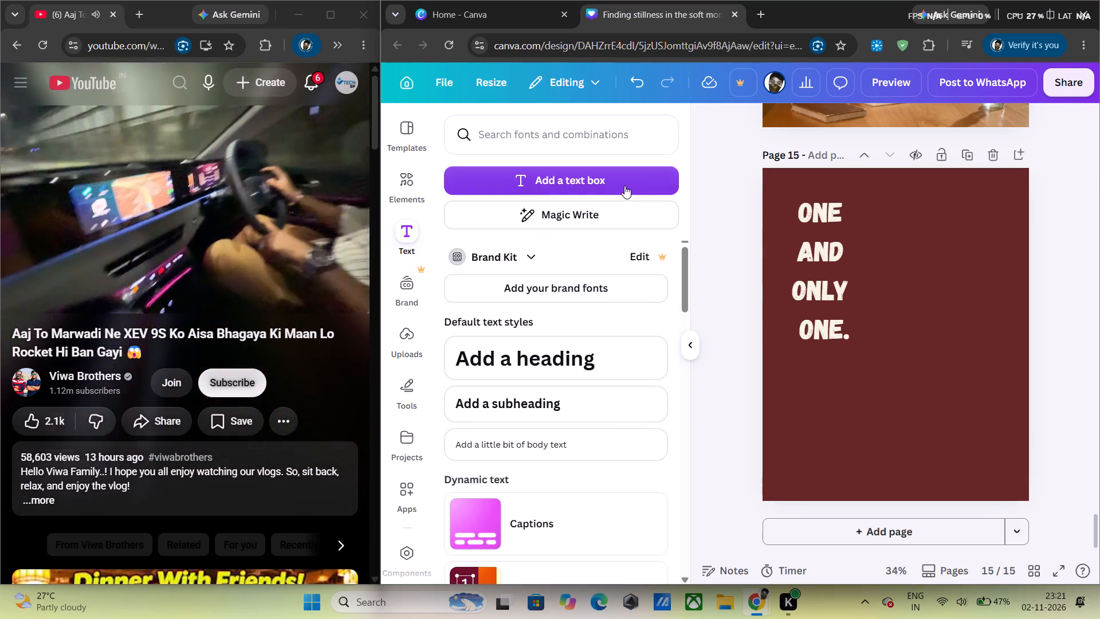
click(623, 185)
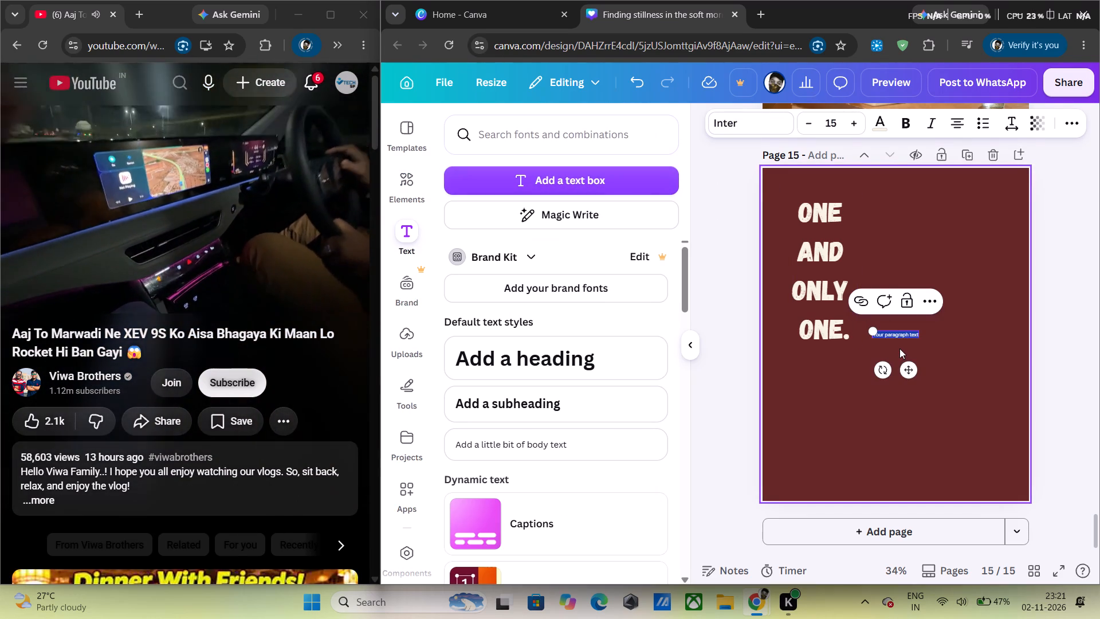
key(shift+m)
key(shift+e)
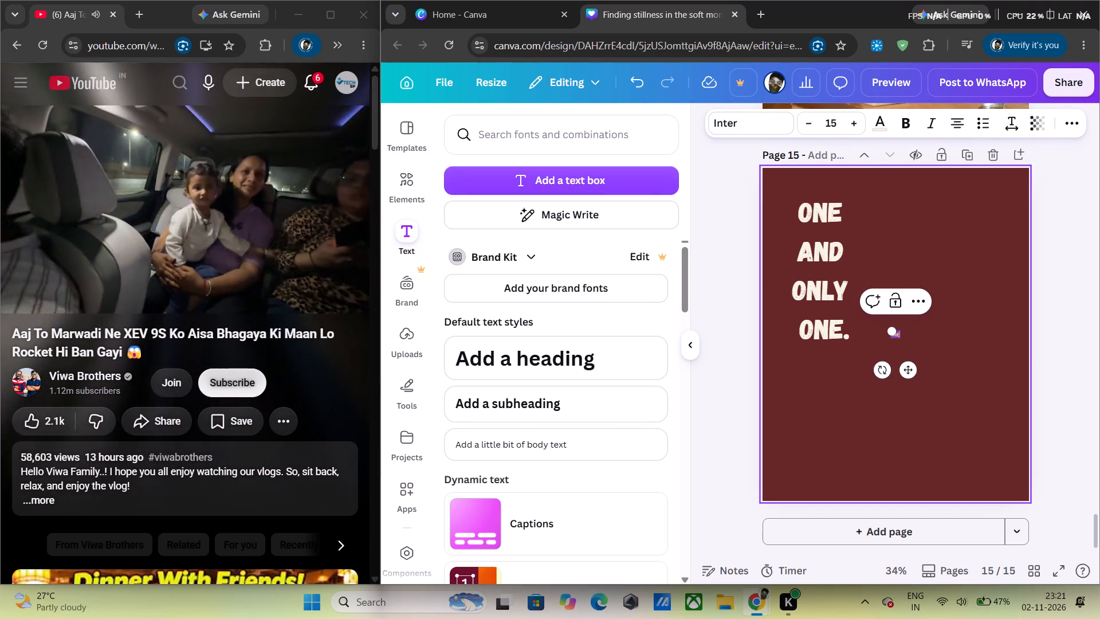
key(shift+space)
text(AND M)
text(Y)
key(space)
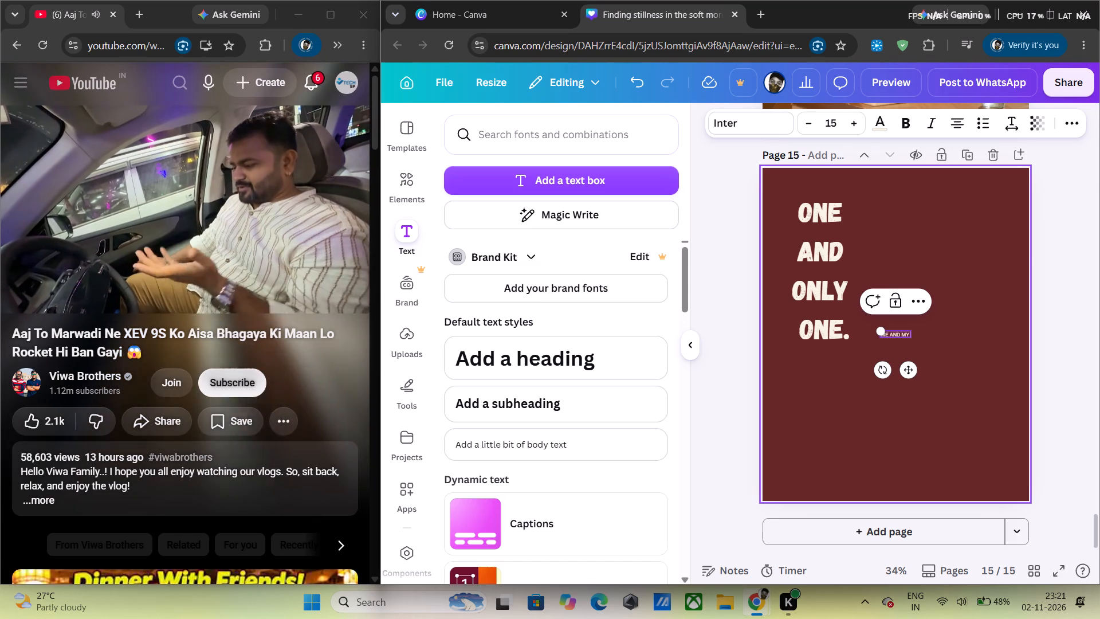
text(BI)
text(TCHES)
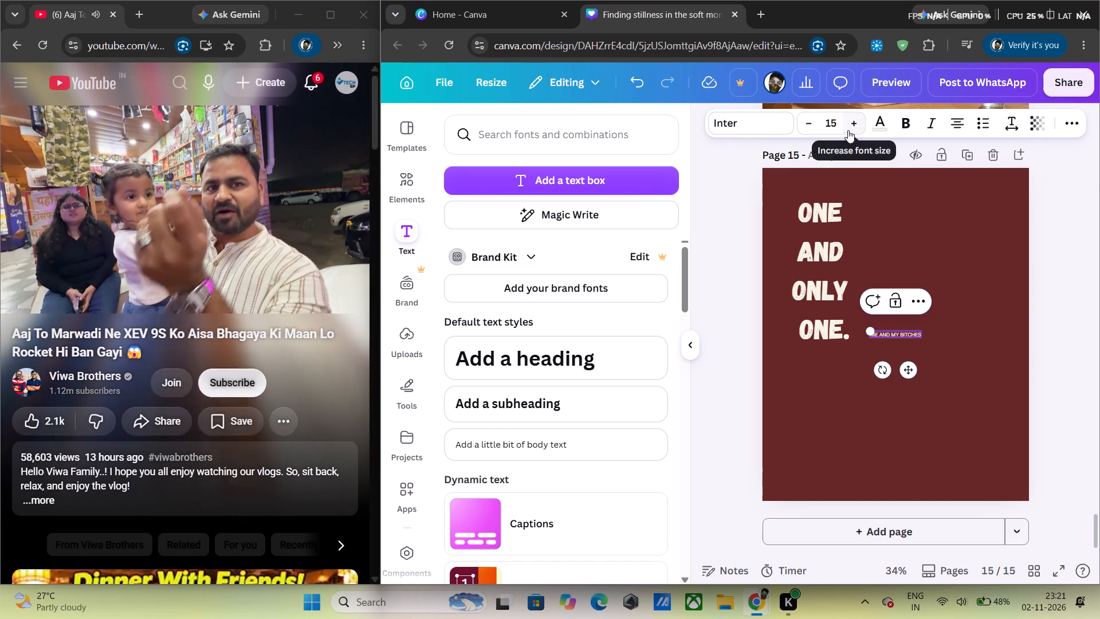
Increase the font size of the "ME AND MY BITCHES" text to 35.
click(848, 130)
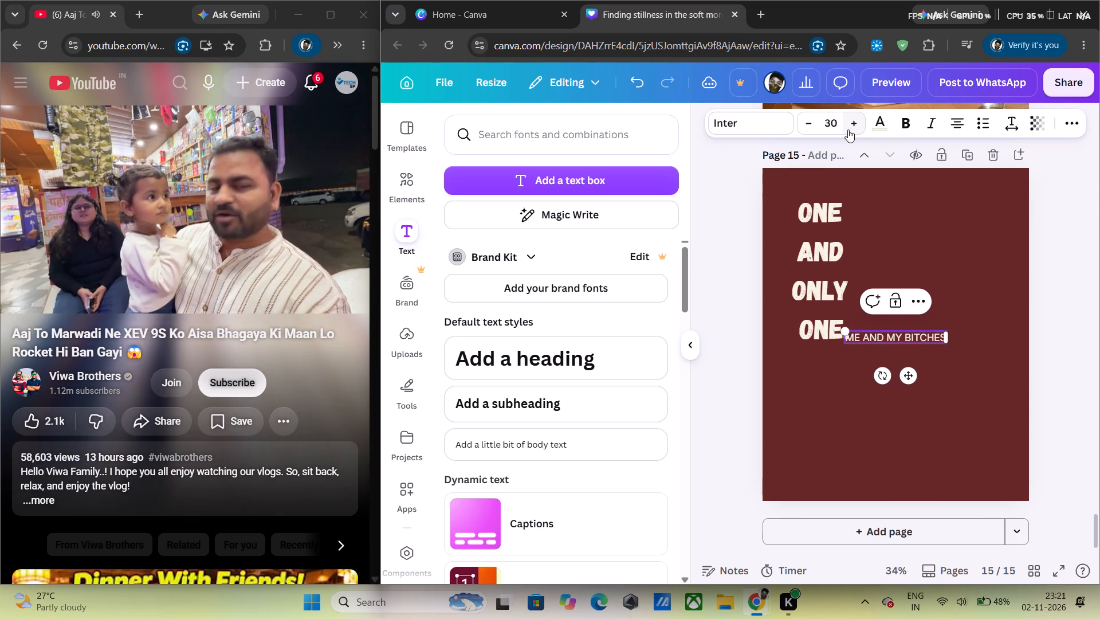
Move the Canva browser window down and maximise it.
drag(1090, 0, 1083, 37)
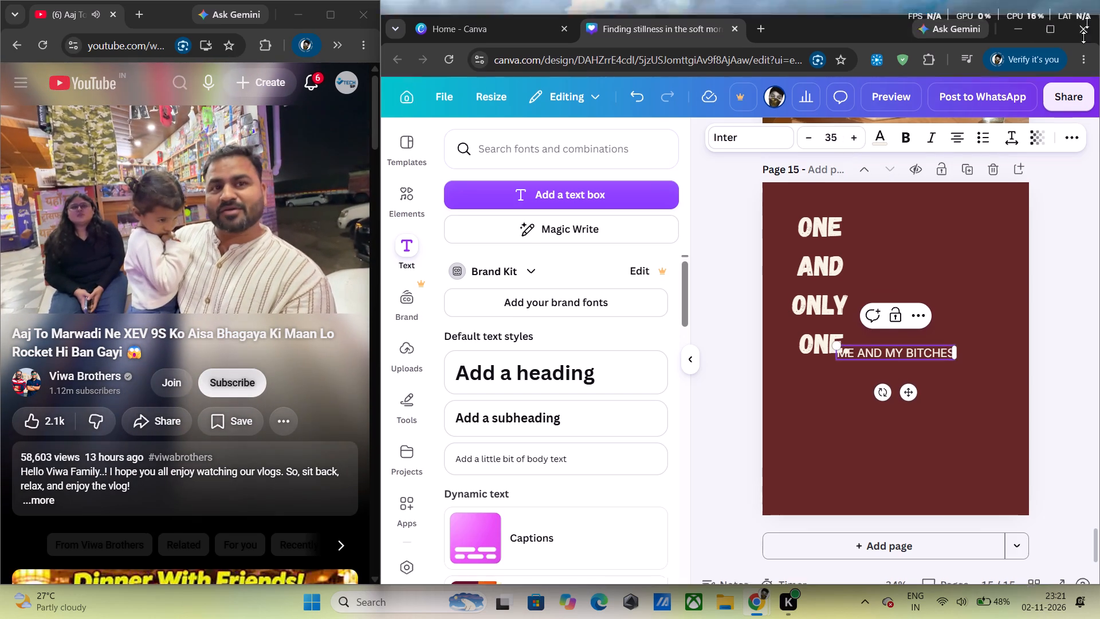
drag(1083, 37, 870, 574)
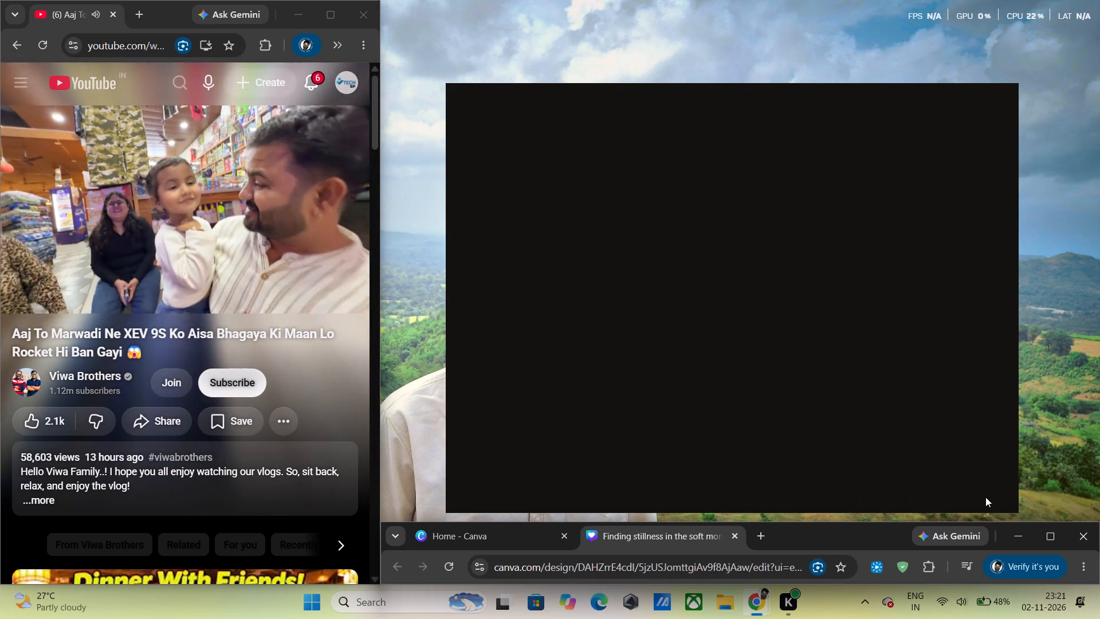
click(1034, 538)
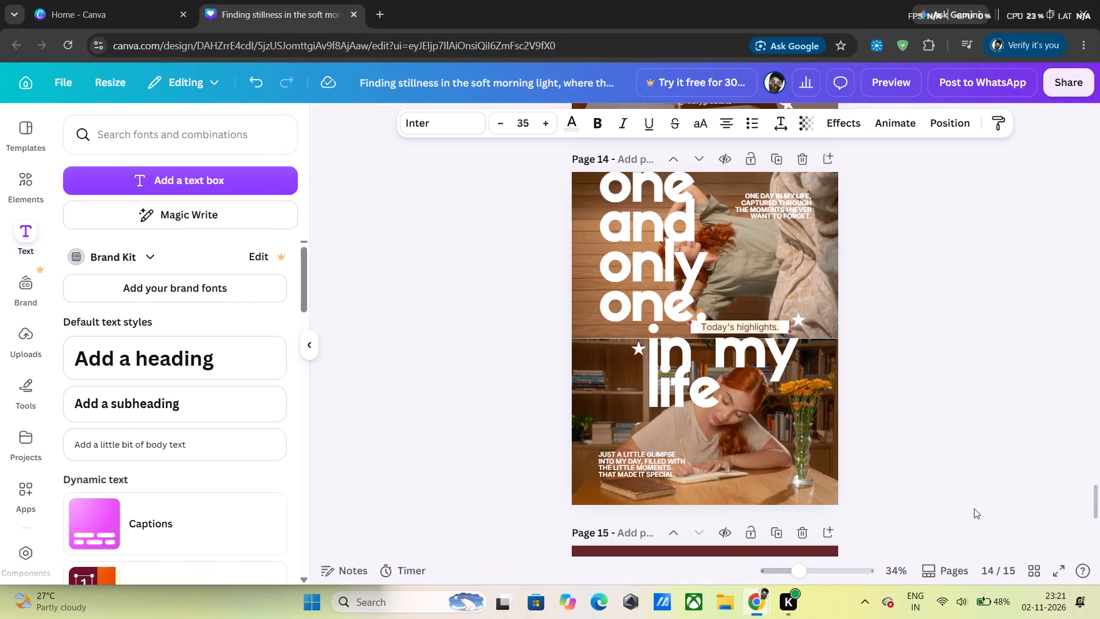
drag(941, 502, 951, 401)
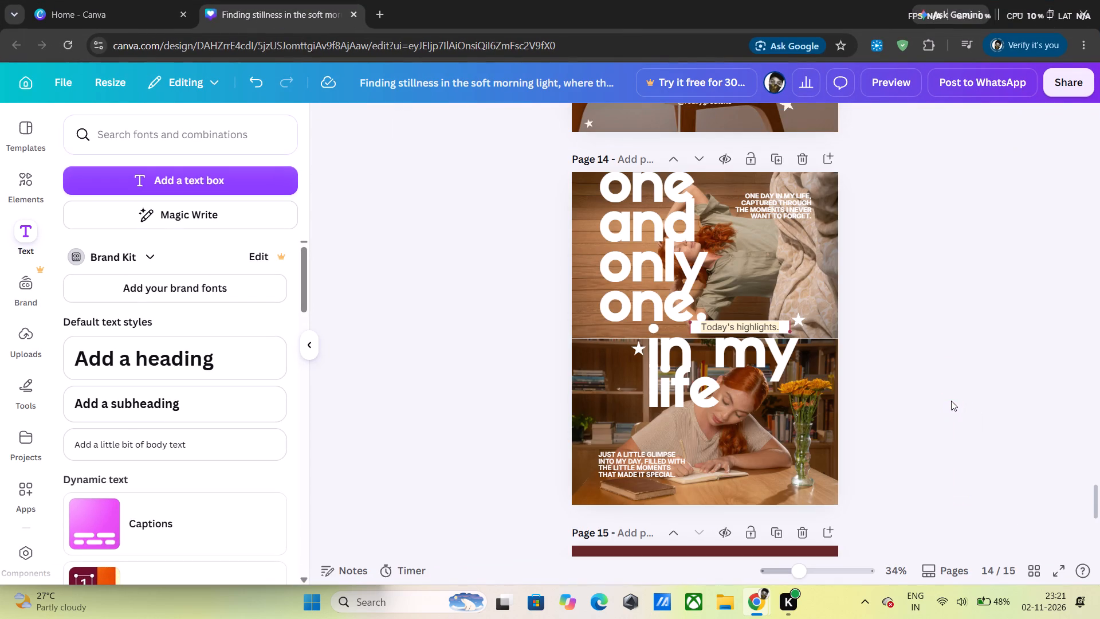
Move the "ME AND MY BITCHES" text beside the word ONE at the top of page 15 and increase its font size to 46.
scroll(724, 409, down, 6)
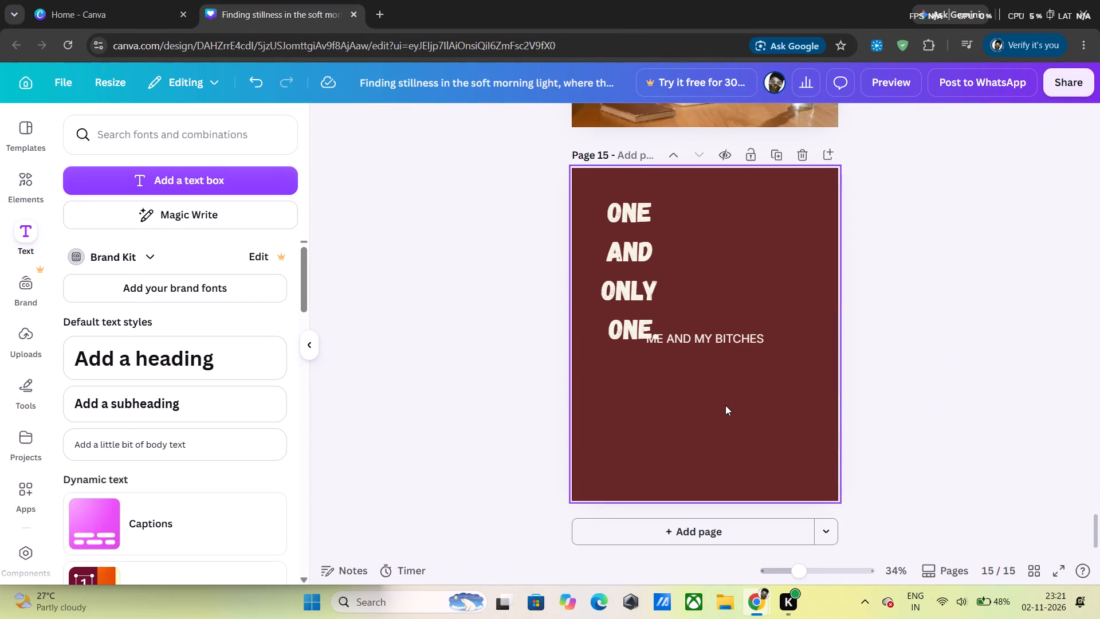
click(728, 334)
drag(720, 335, 760, 222)
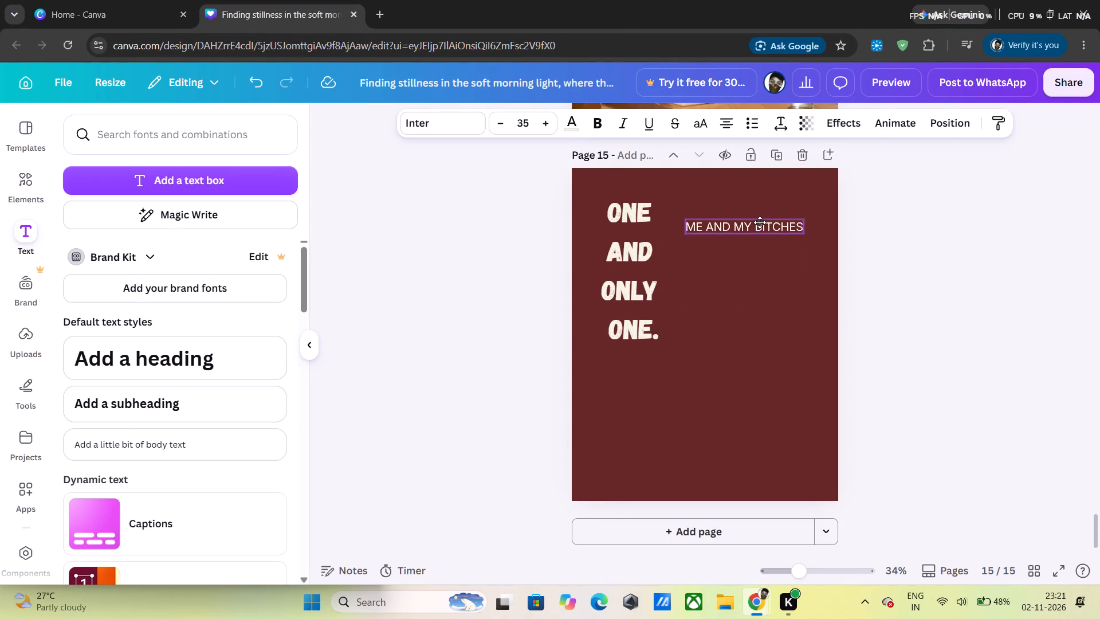
drag(760, 222, 760, 221)
click(553, 122)
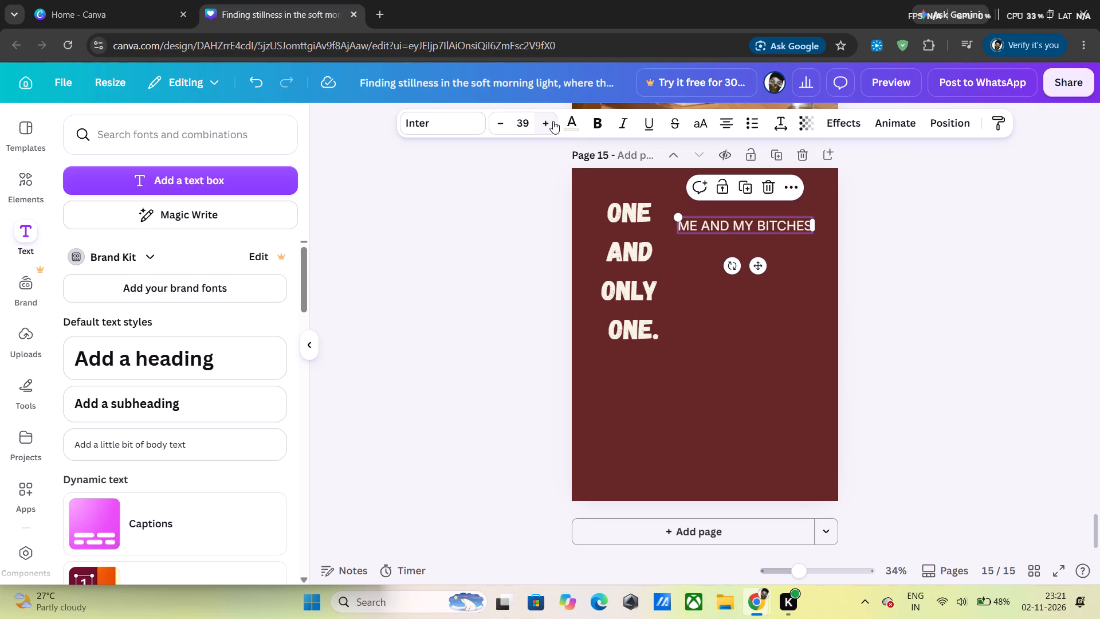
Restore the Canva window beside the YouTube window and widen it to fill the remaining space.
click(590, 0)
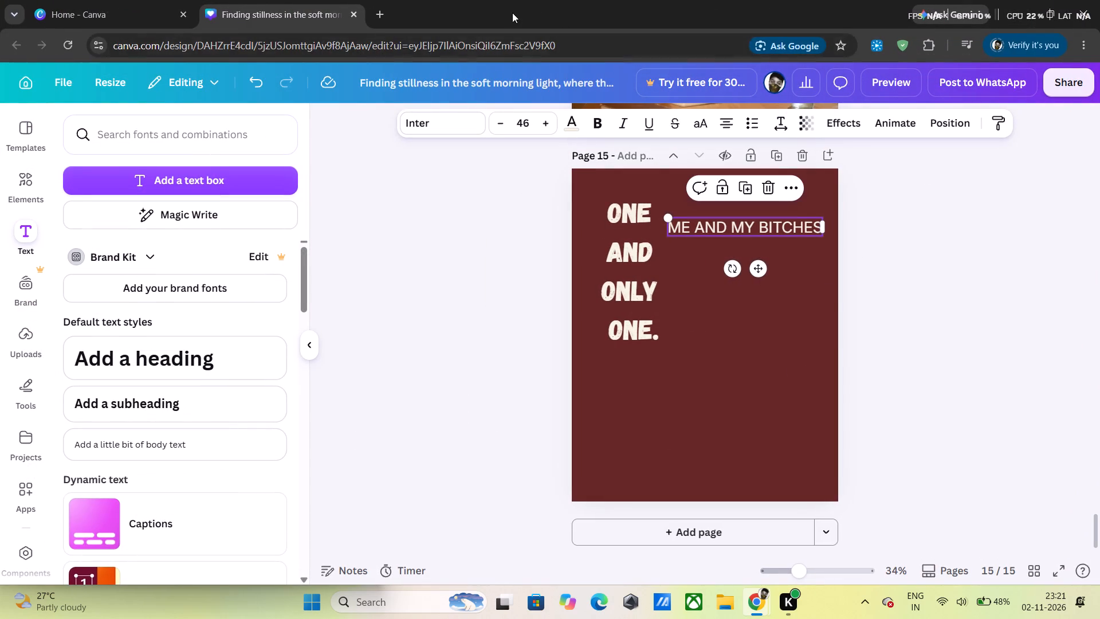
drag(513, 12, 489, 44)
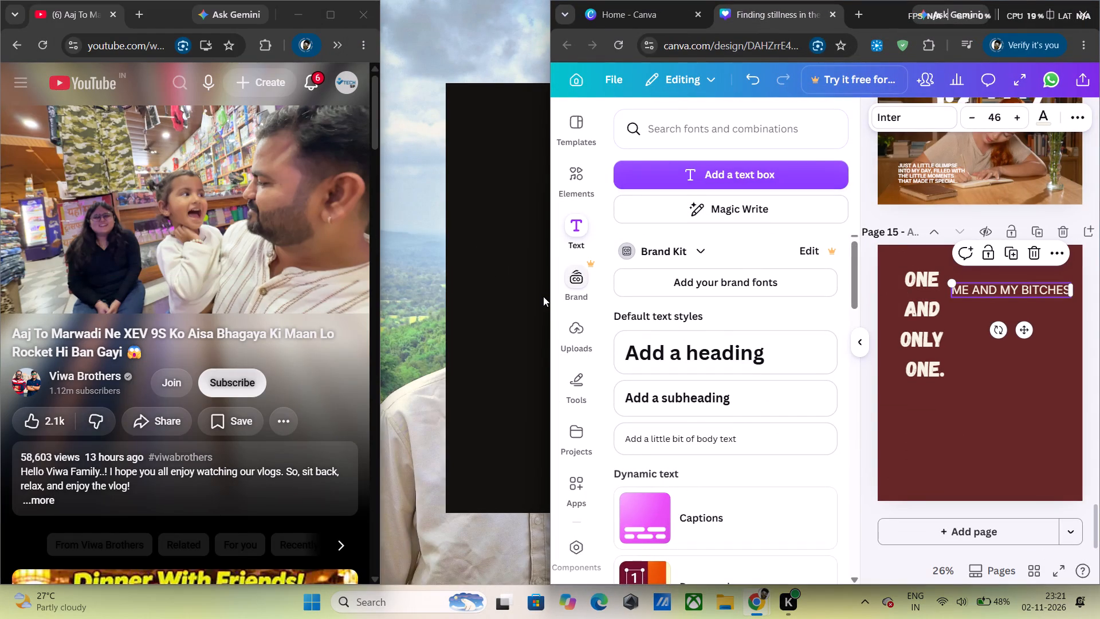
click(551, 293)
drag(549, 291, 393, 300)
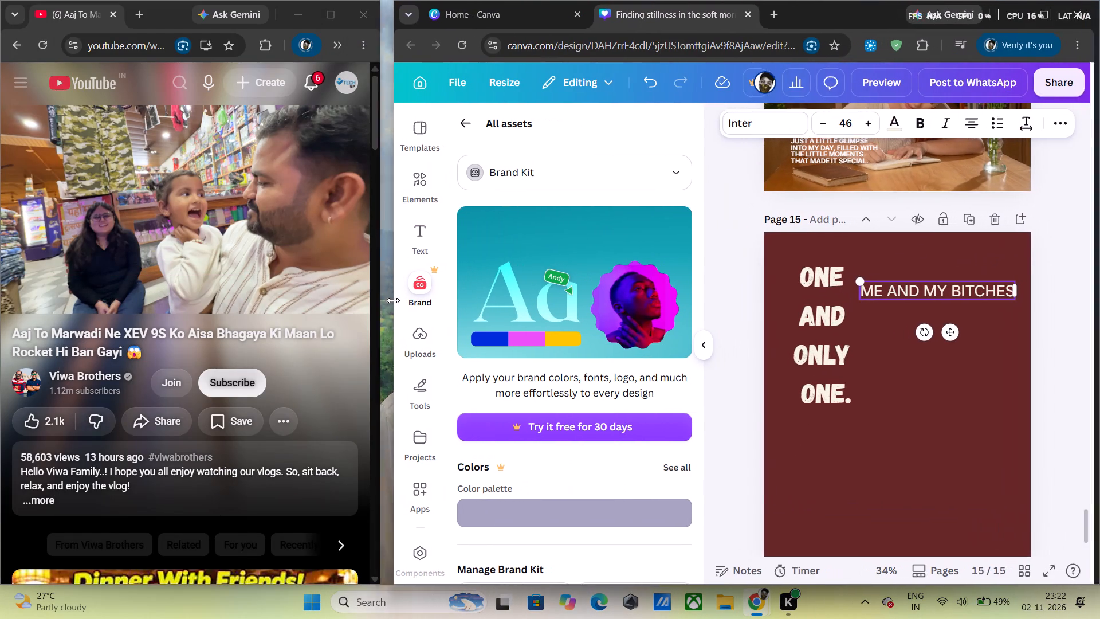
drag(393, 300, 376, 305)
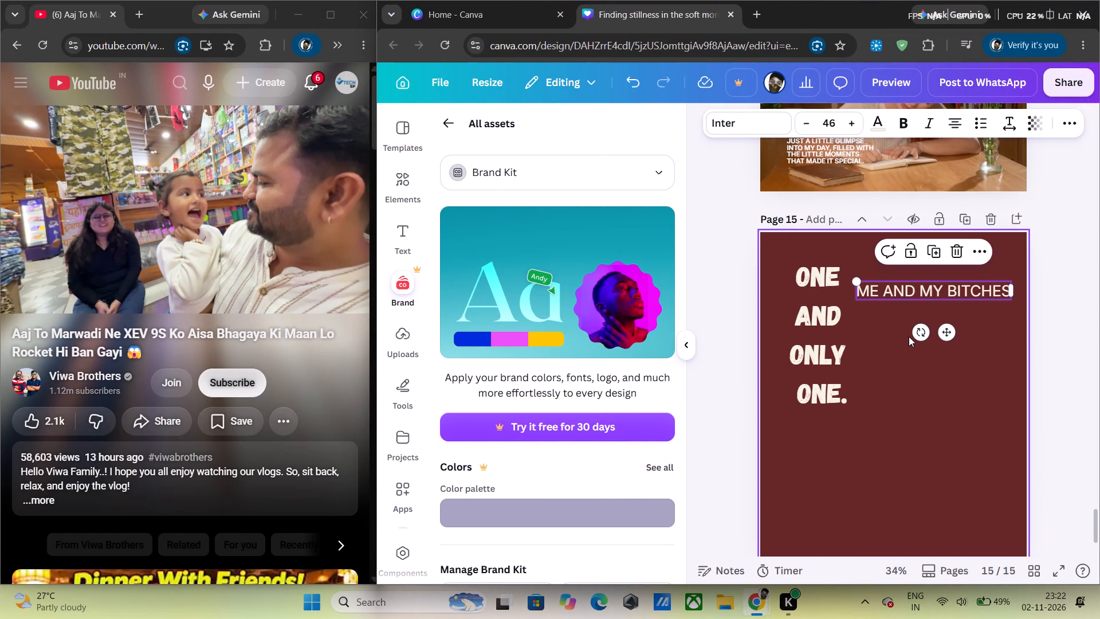
Break the "ME AND MY BITCHES" text into four lines, one word per line.
click(909, 336)
click(956, 291)
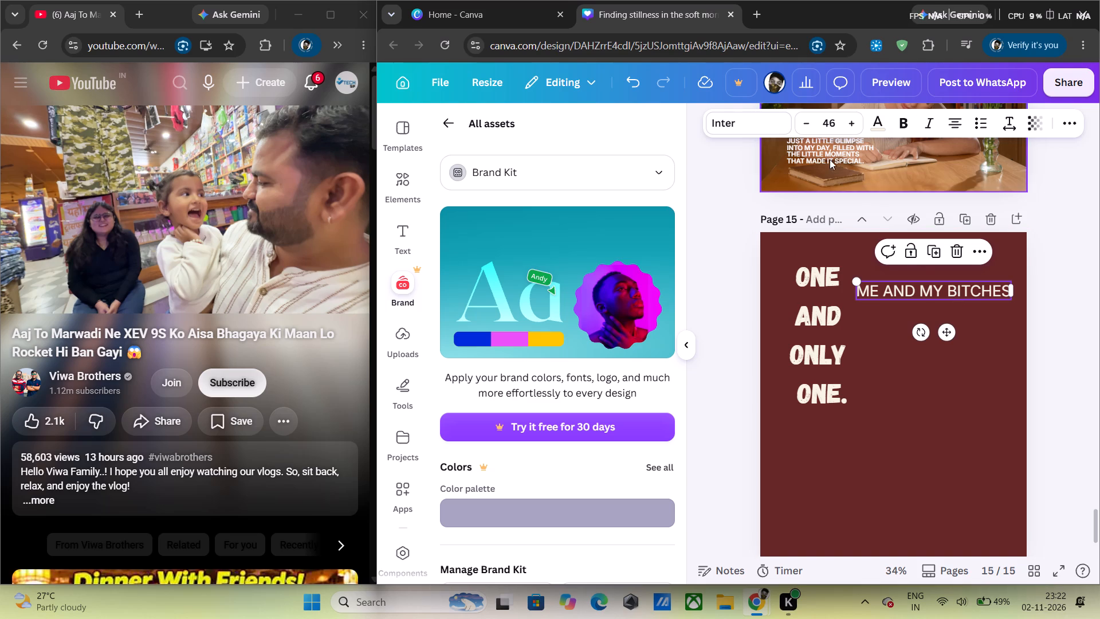
click(892, 293)
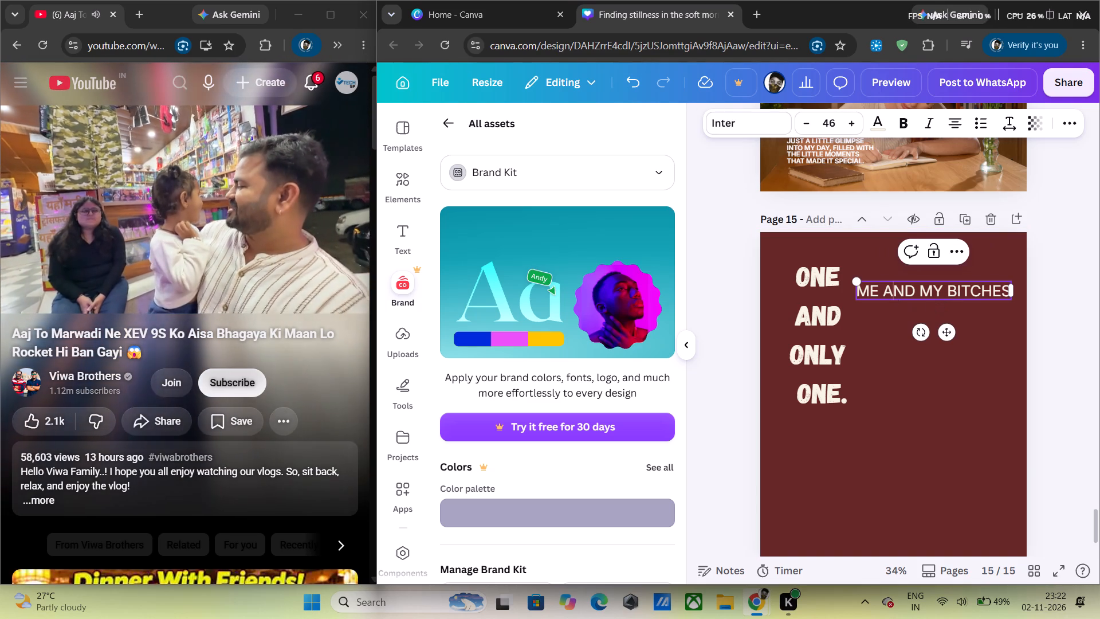
click(886, 291)
key(Return)
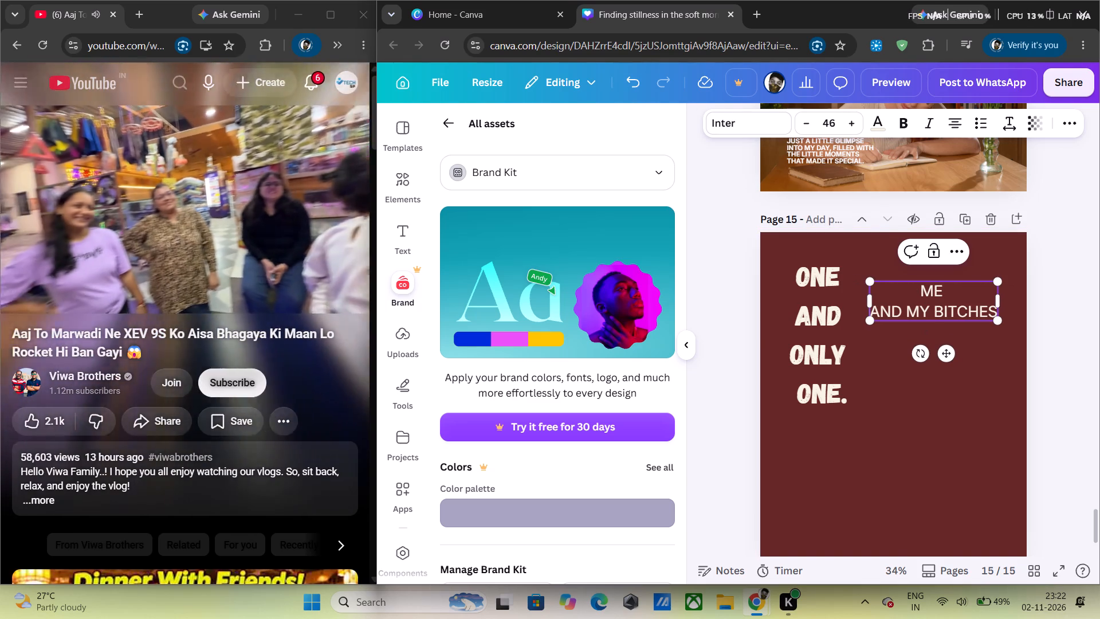
click(907, 309)
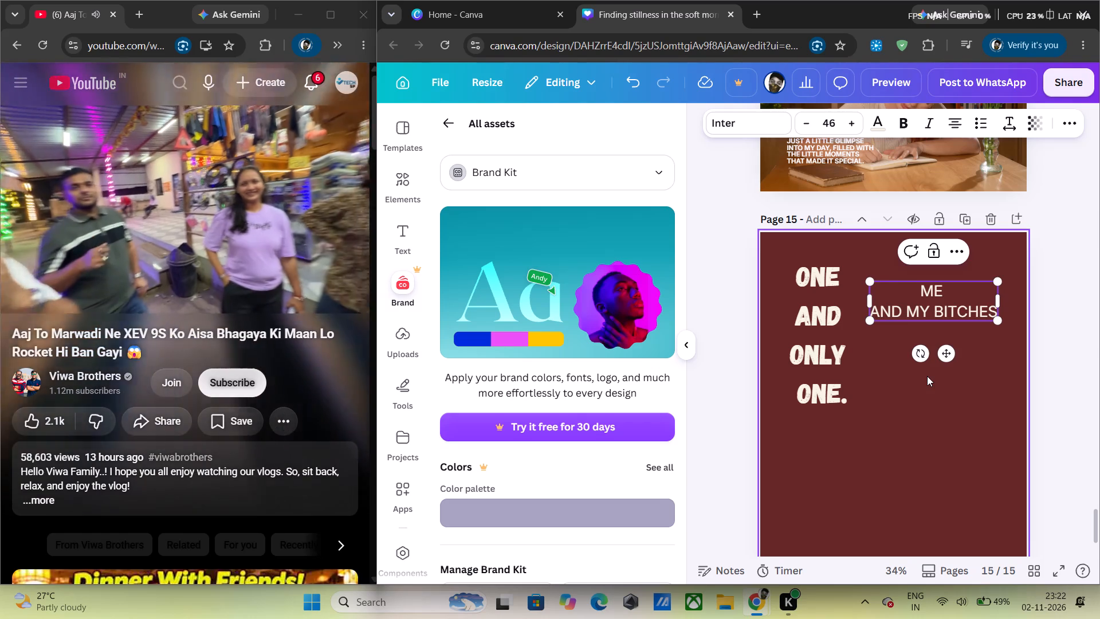
key(Return)
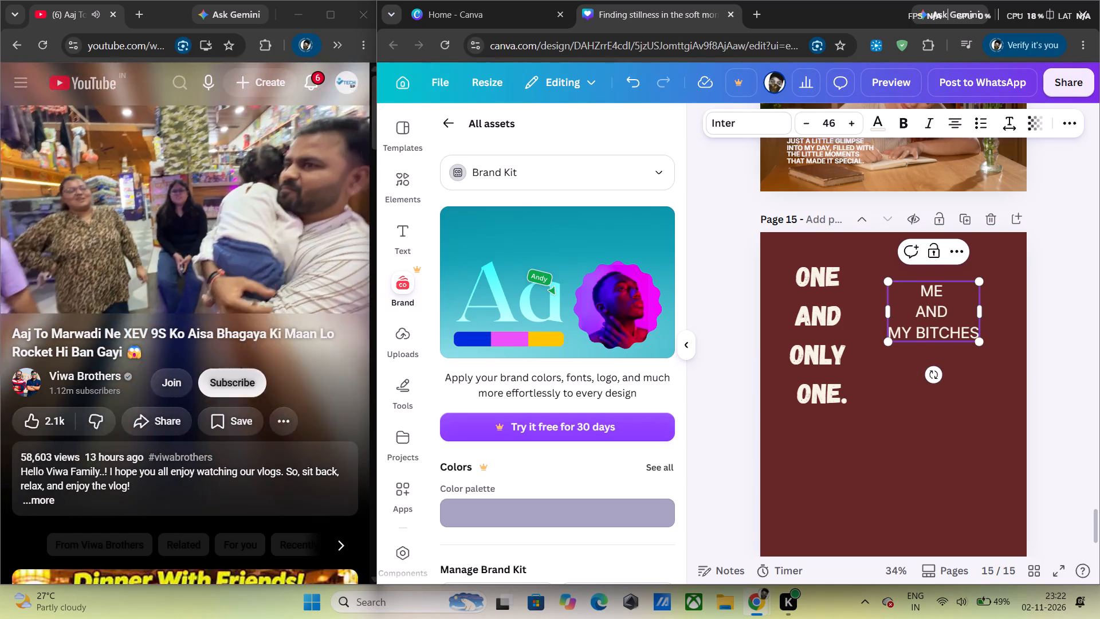
click(914, 336)
key(Return)
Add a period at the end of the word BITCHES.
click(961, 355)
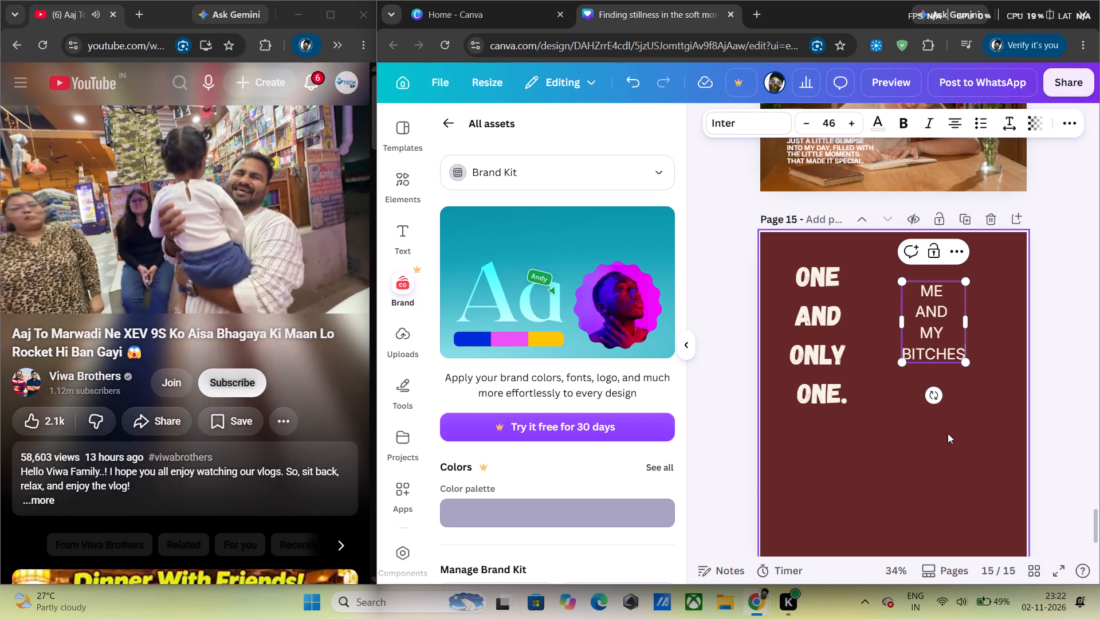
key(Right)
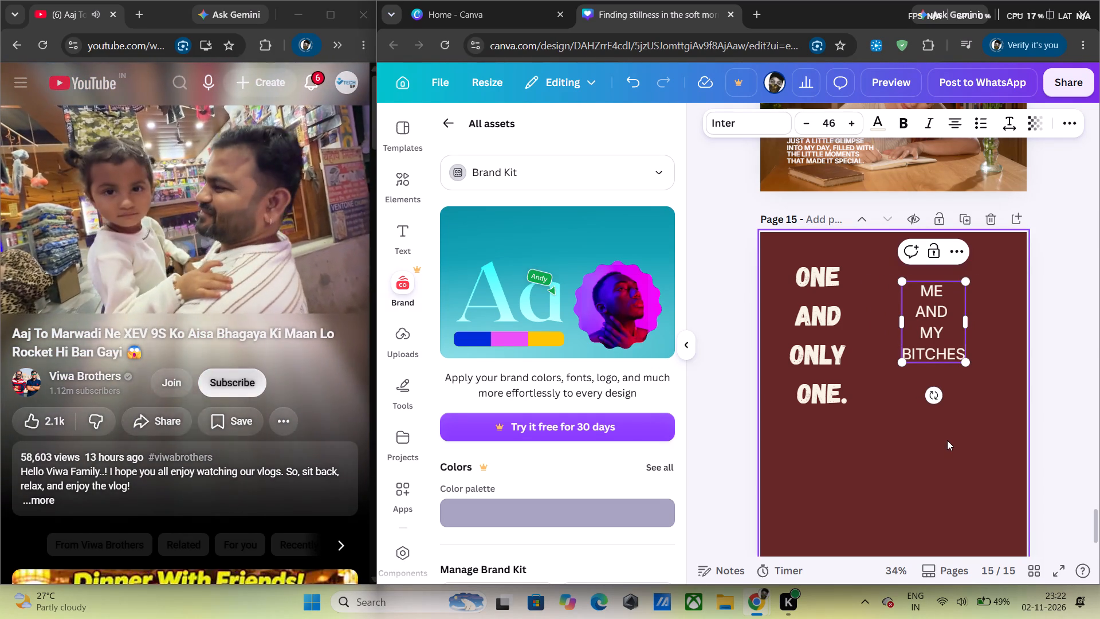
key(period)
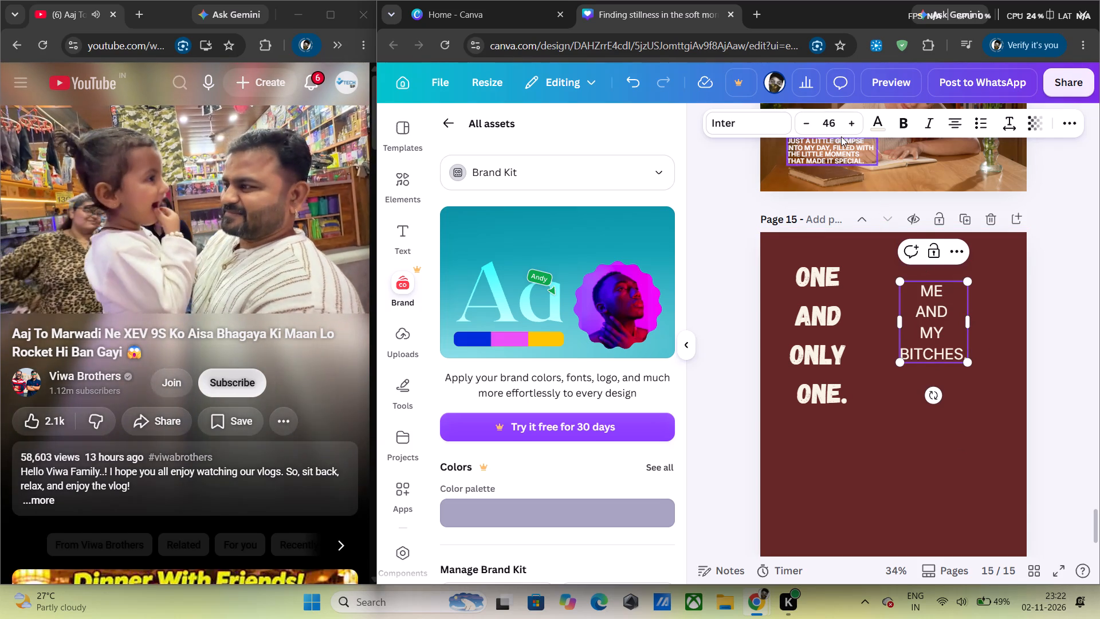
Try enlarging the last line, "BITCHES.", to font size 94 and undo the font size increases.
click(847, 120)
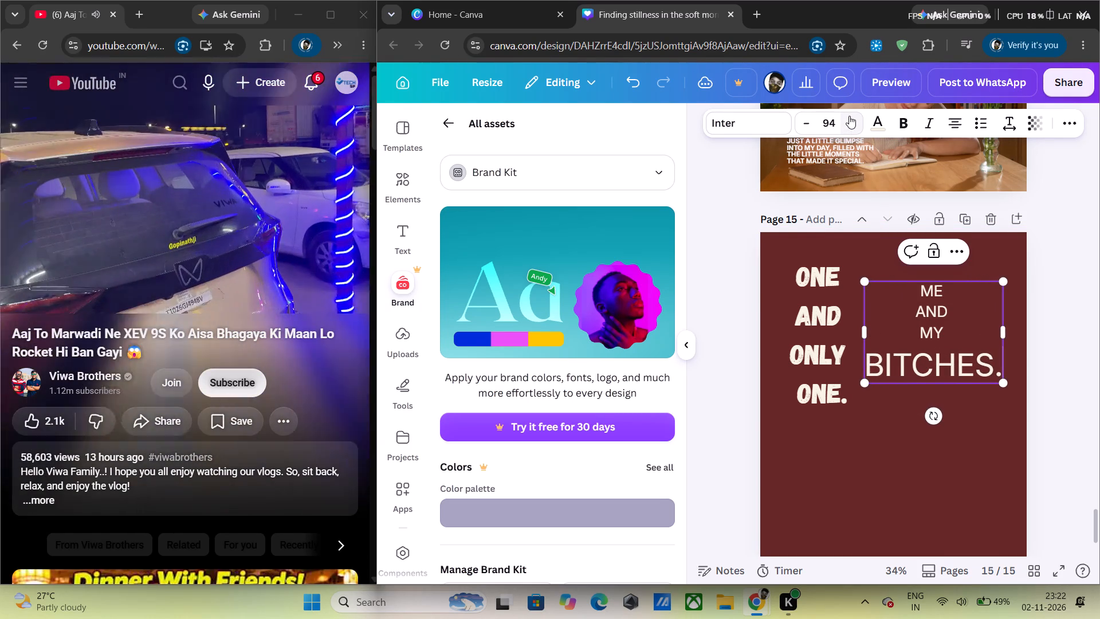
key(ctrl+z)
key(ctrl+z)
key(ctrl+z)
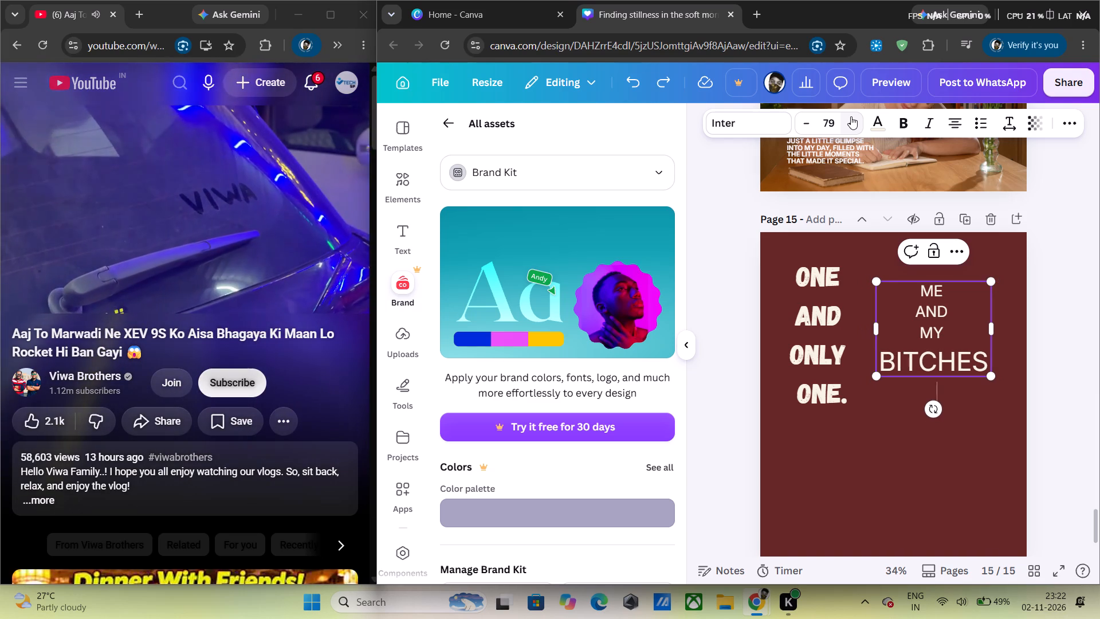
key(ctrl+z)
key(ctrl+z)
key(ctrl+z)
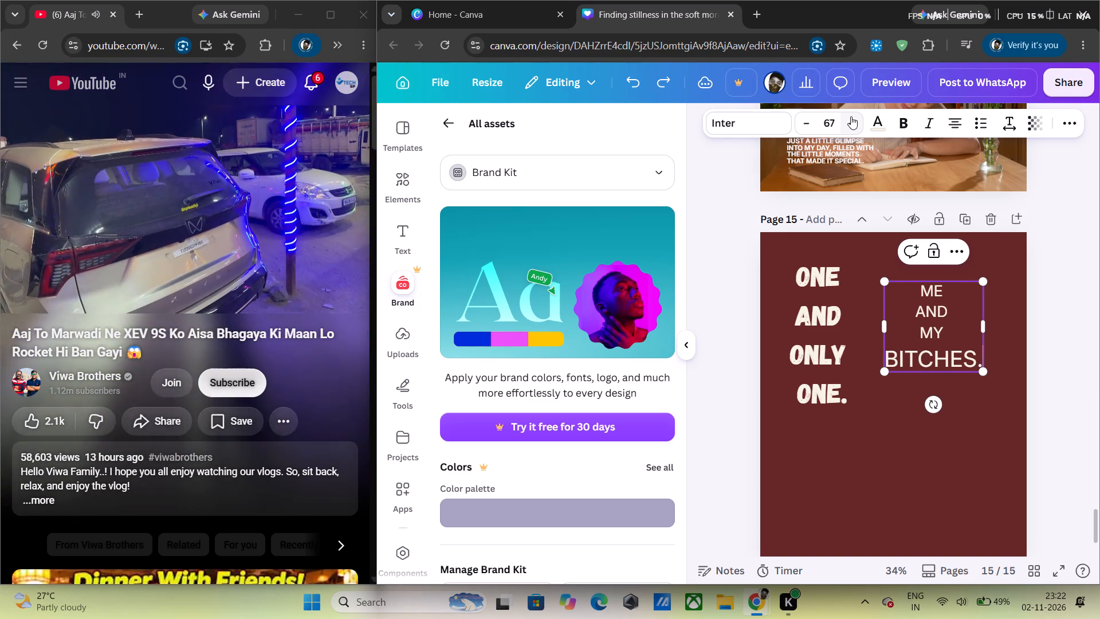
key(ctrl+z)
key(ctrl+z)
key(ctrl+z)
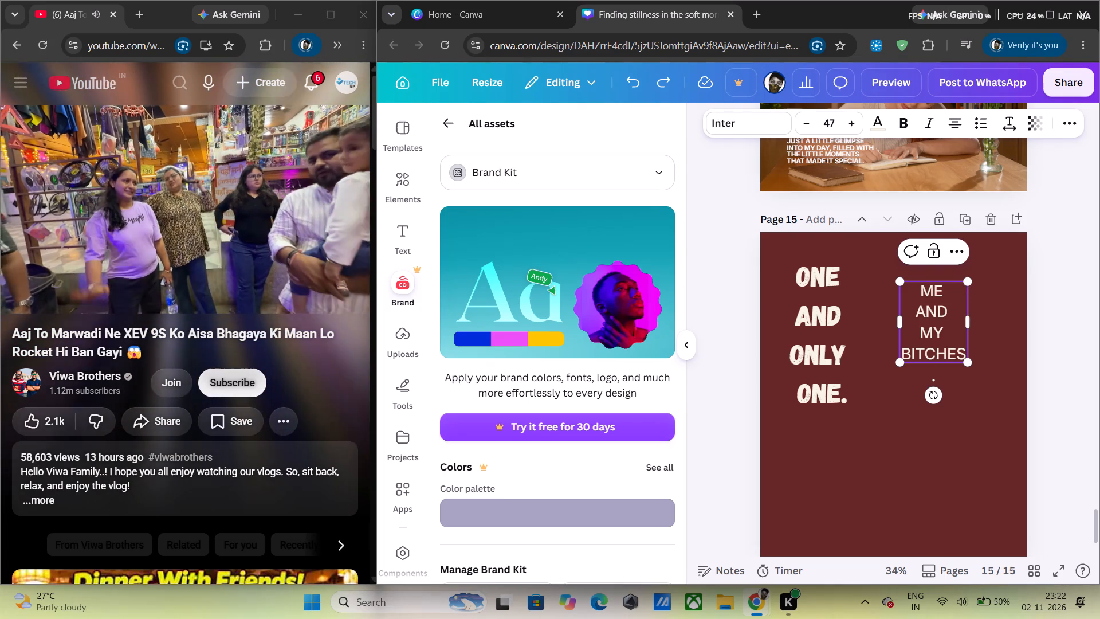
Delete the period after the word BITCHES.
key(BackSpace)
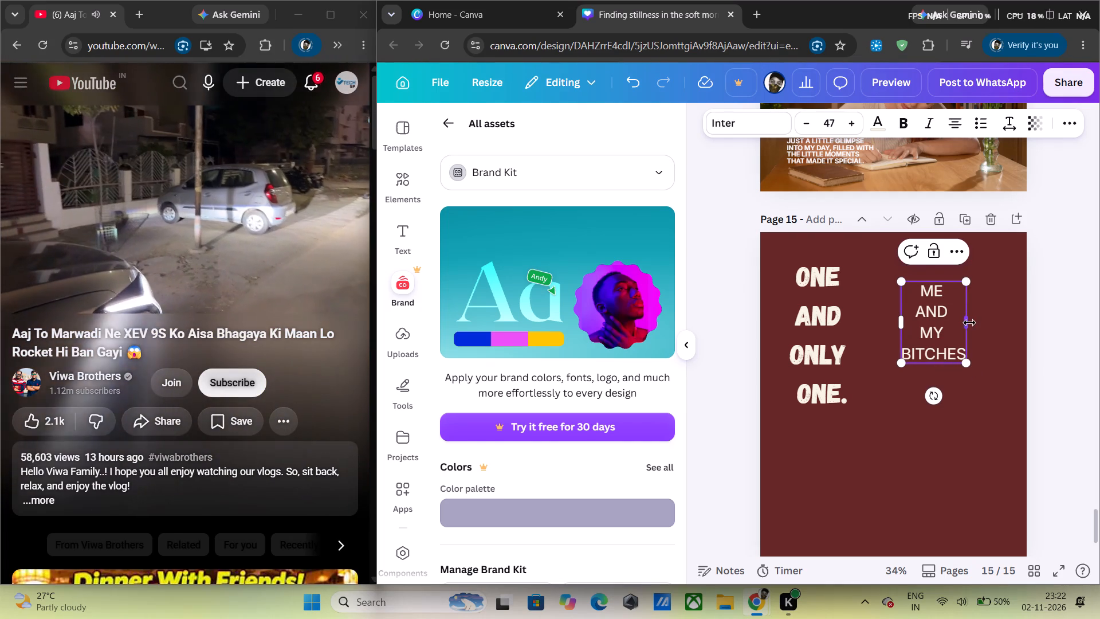
Widen the "ME AND MY BITCHES" text box slightly and add a period after the word BITCHES.
drag(969, 322, 977, 321)
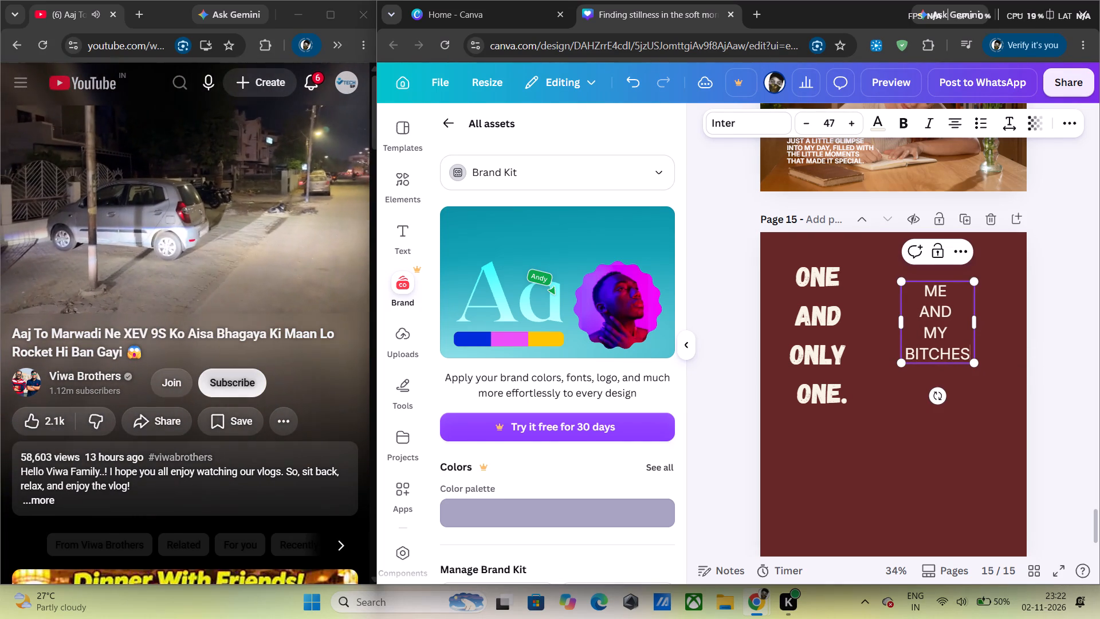
key(period)
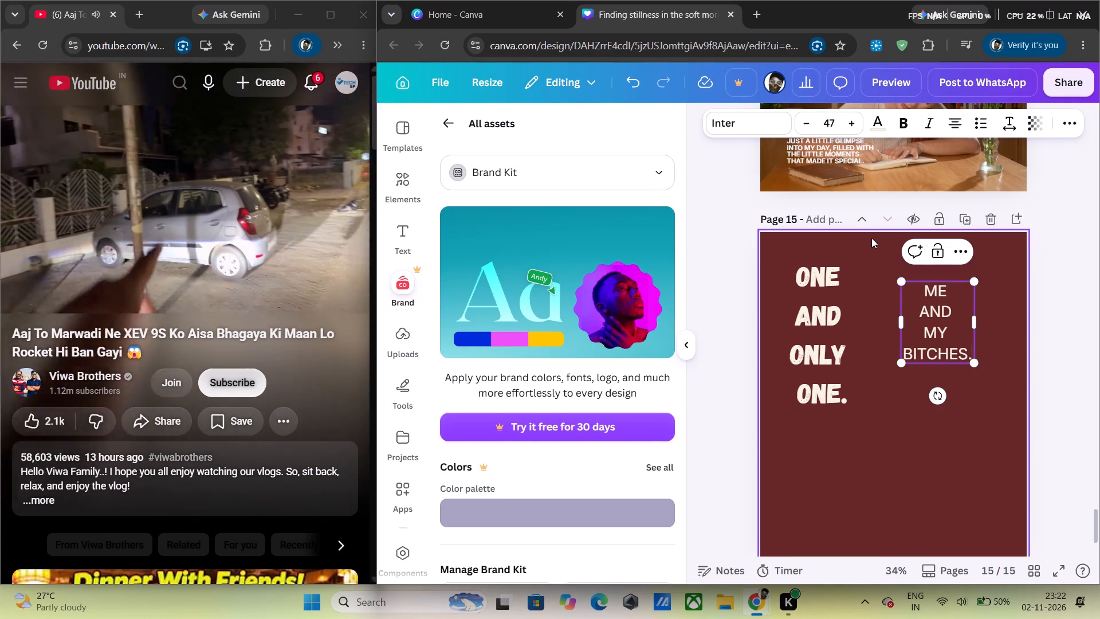
Enlarge all four lines, with "ME" and "AND" at font size 69, and widen the box so "BITCHES." fits on one line.
drag(917, 291, 963, 399)
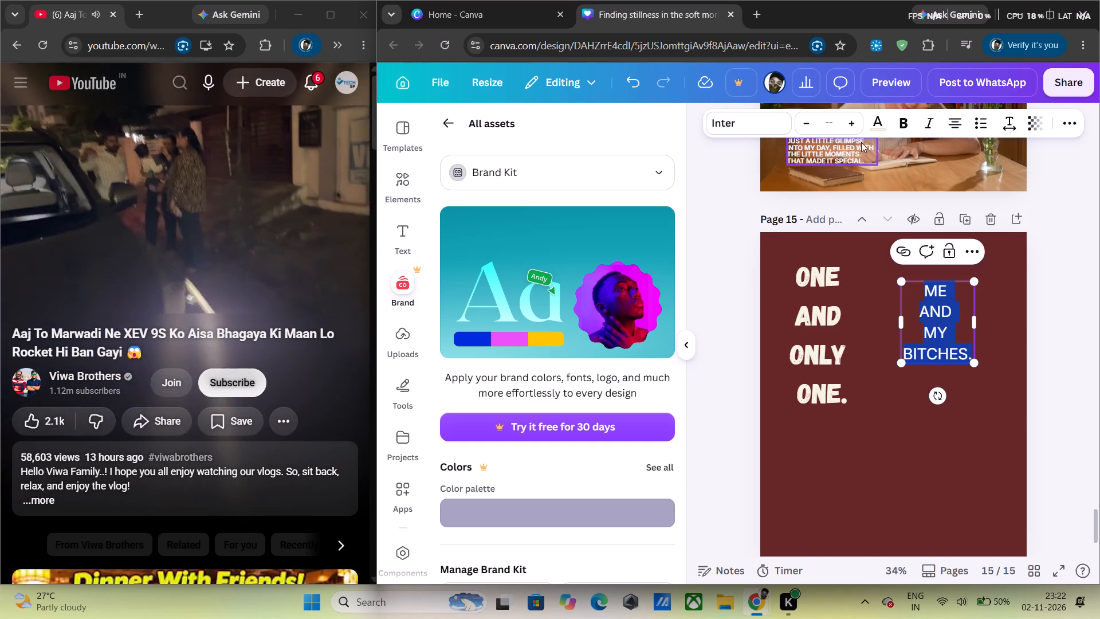
drag(847, 117, 871, 197)
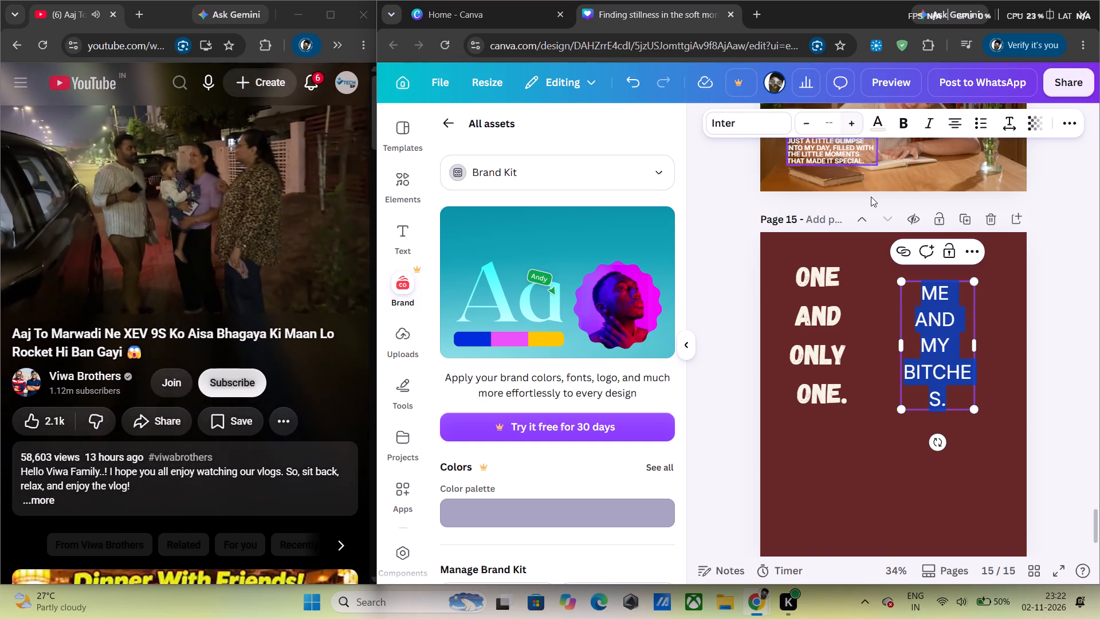
drag(871, 197, 852, 133)
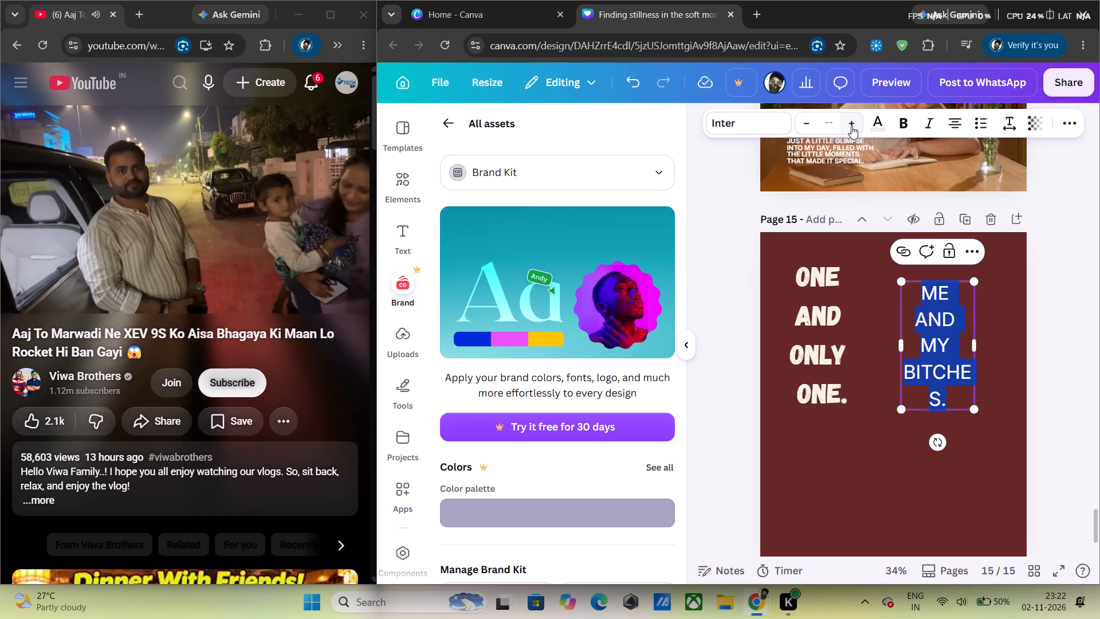
click(851, 123)
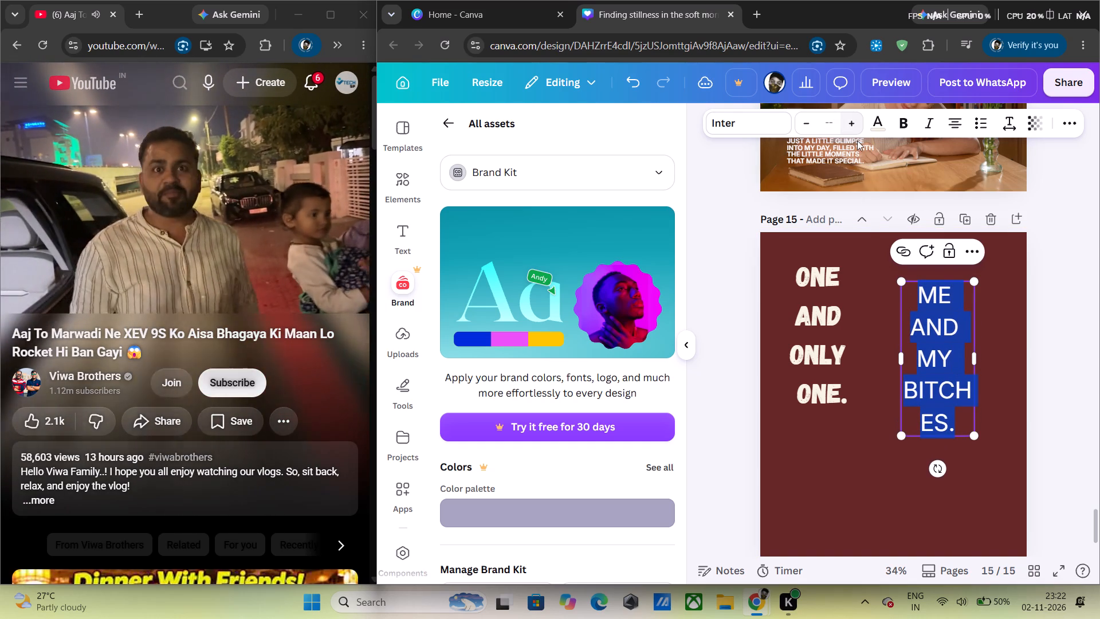
drag(899, 356, 855, 359)
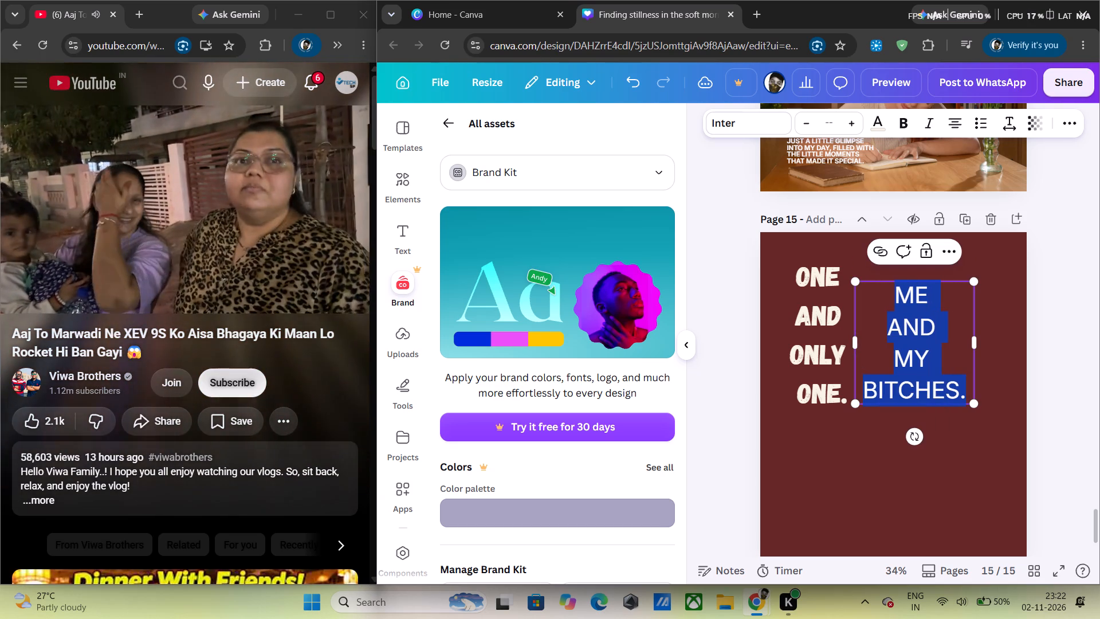
click(954, 305)
click(1040, 291)
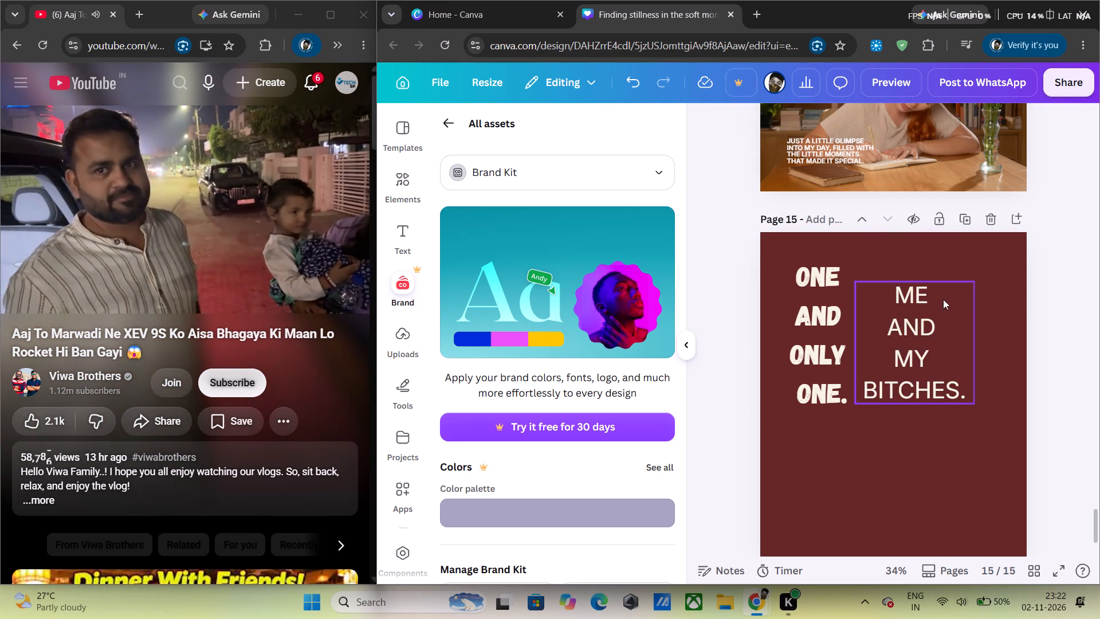
Move the "ME AND MY BITCHES." block up beside the "ONE AND ONLY ONE." block.
drag(928, 313, 937, 291)
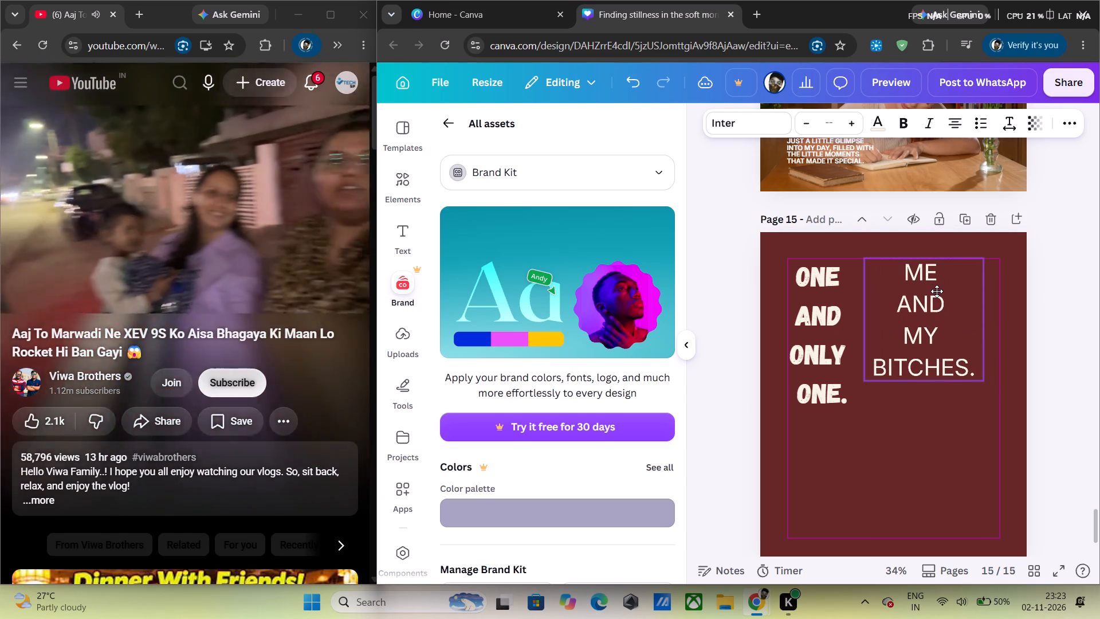
drag(937, 291, 937, 296)
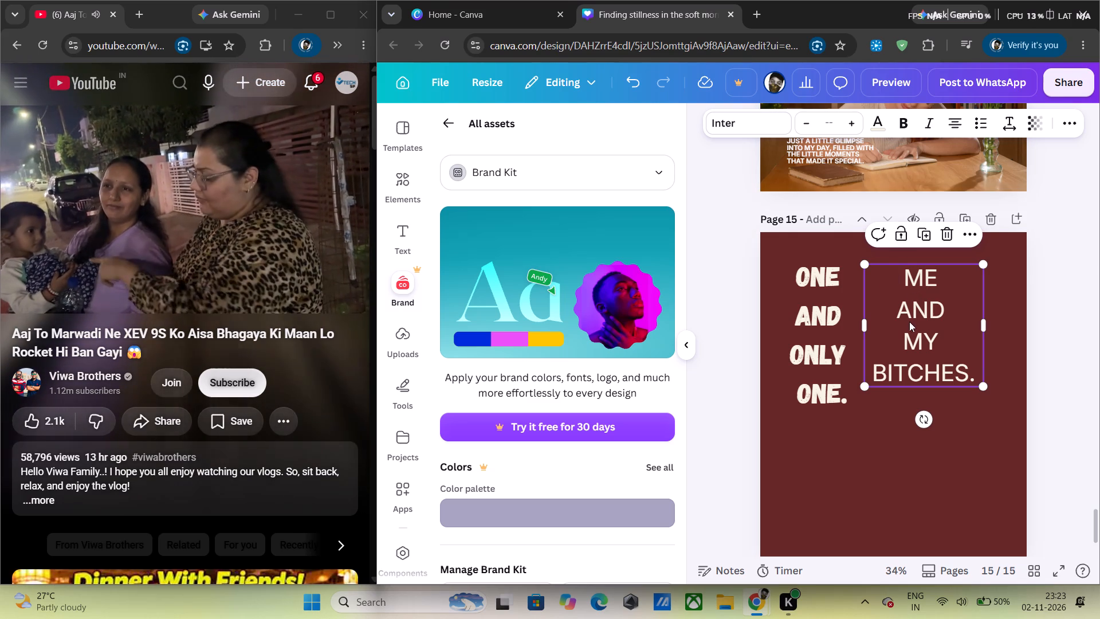
Enlarge all four lines of "ME AND MY BITCHES." further, bringing the "ME" line to font size 78.
double_click(903, 271)
drag(902, 271, 928, 298)
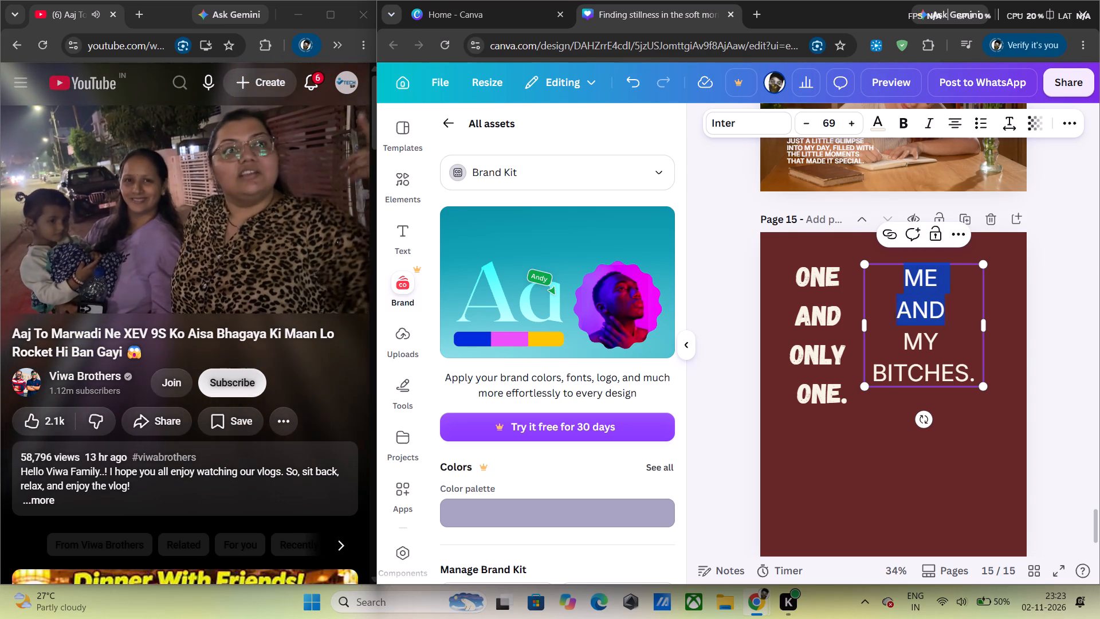
drag(928, 298, 1006, 413)
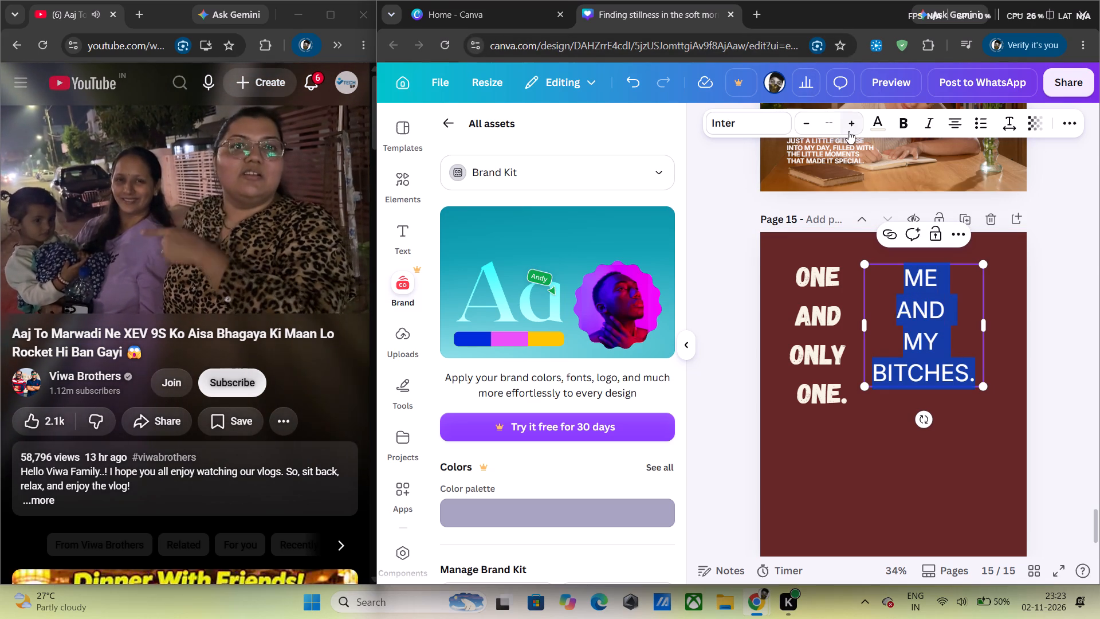
click(848, 131)
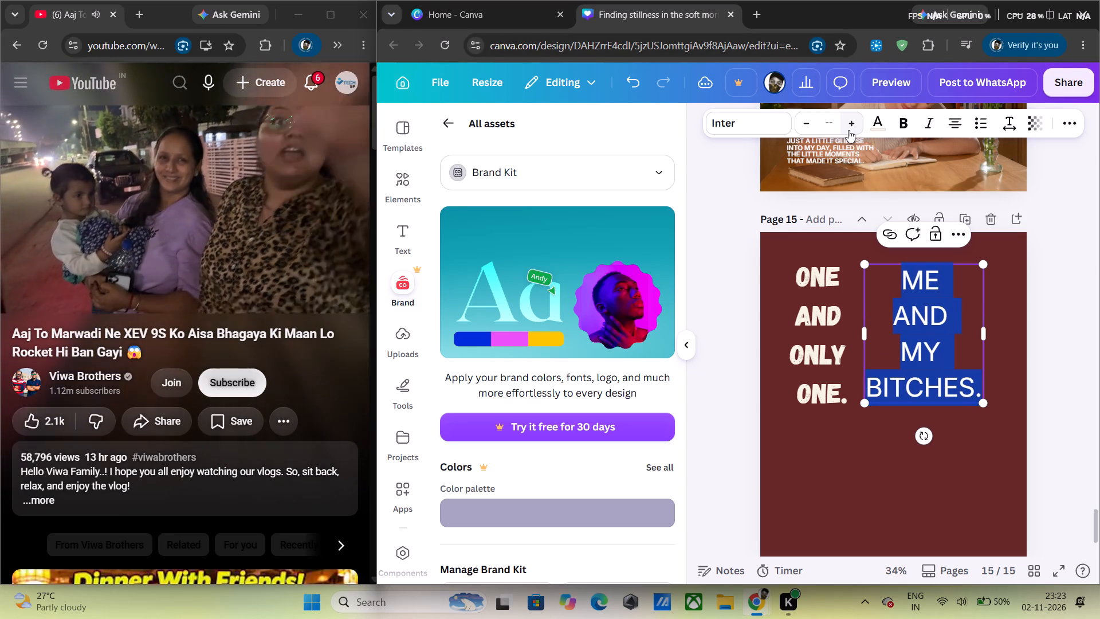
click(1083, 256)
Try the Shrikhand and Horizon fonts on the whole "ME AND MY BITCHES." text, and settle on Lilita One.
double_click(930, 268)
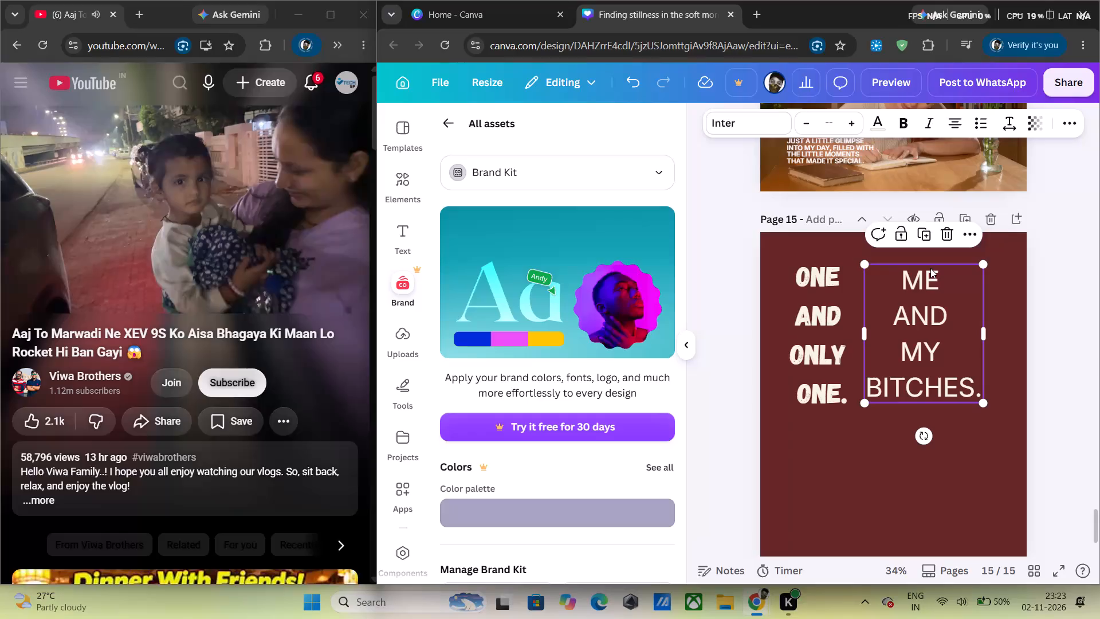
drag(893, 277, 900, 281)
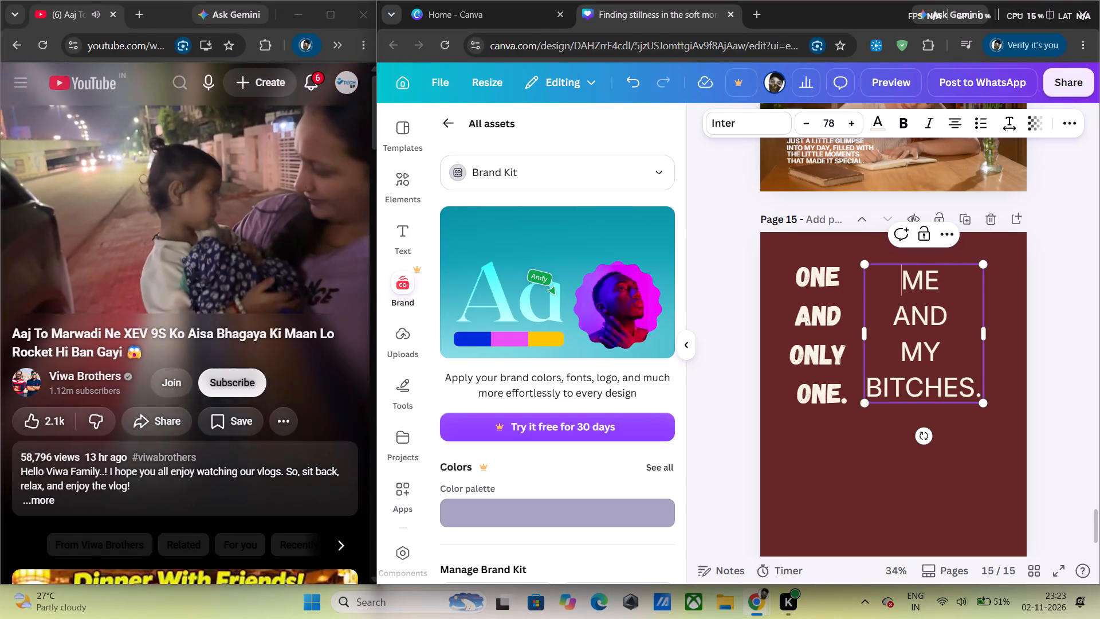
drag(900, 281, 983, 430)
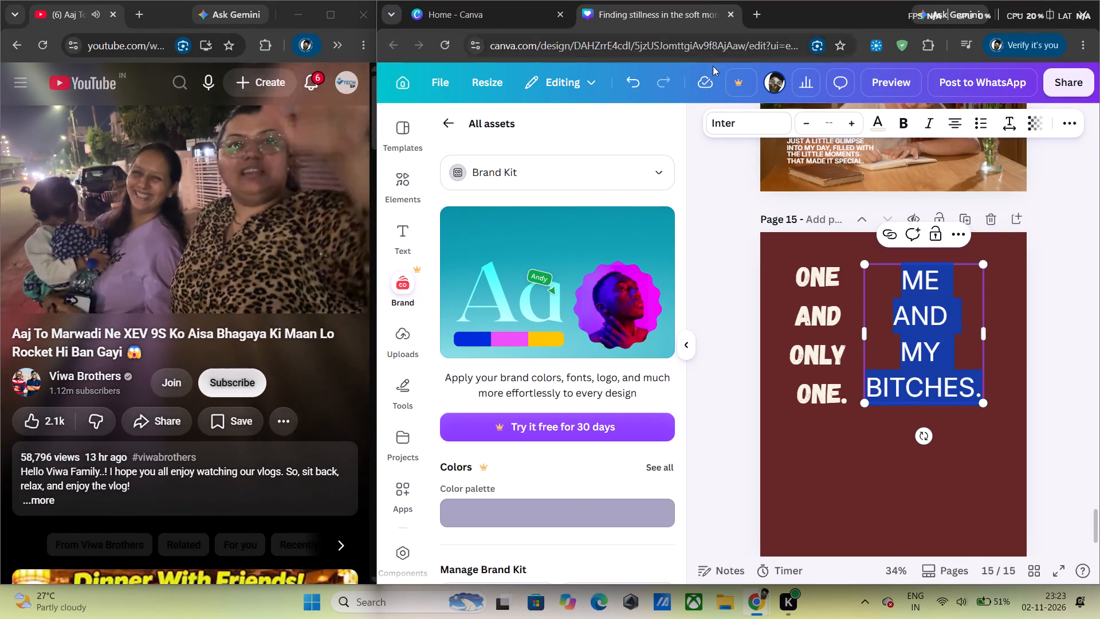
click(732, 121)
scroll(545, 213, down, 2)
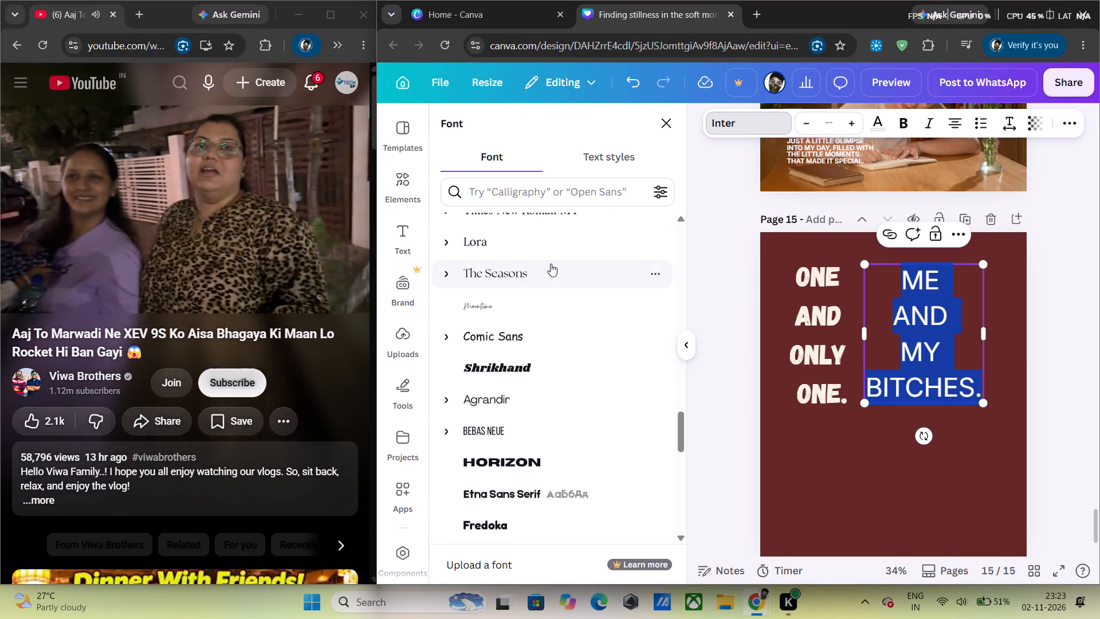
scroll(547, 277, down, 1)
click(542, 288)
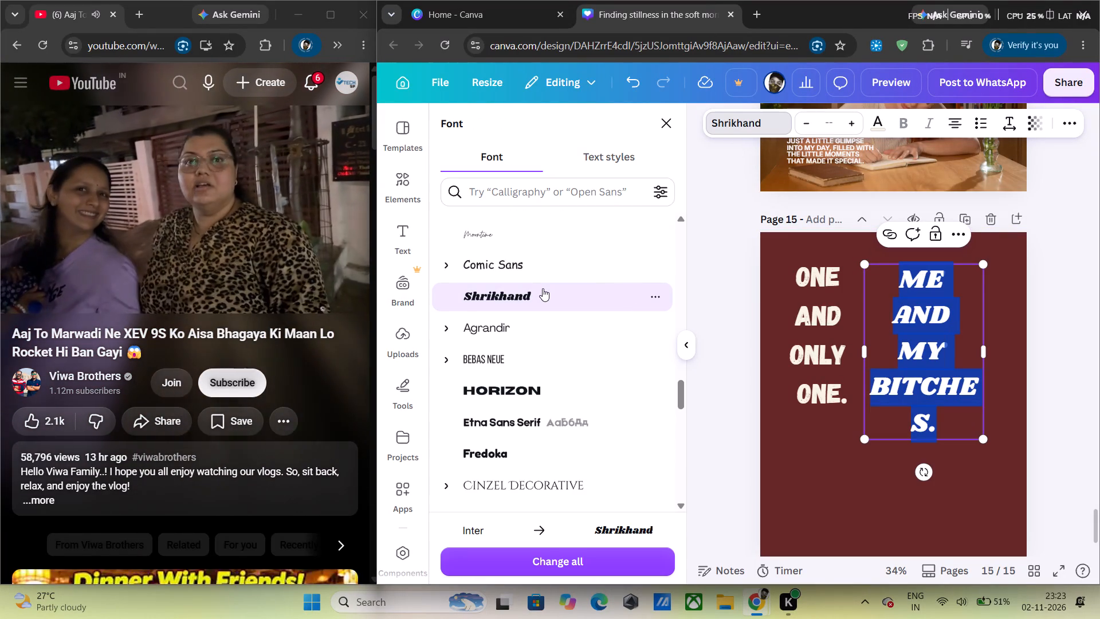
scroll(543, 288, down, 1)
click(525, 315)
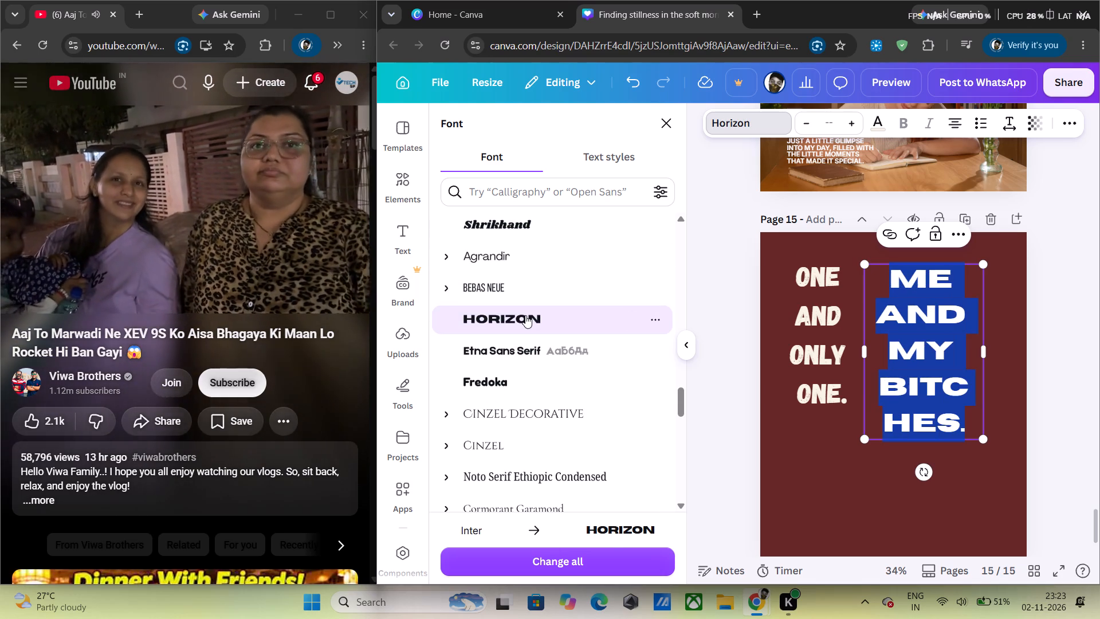
scroll(525, 315, down, 1)
click(521, 458)
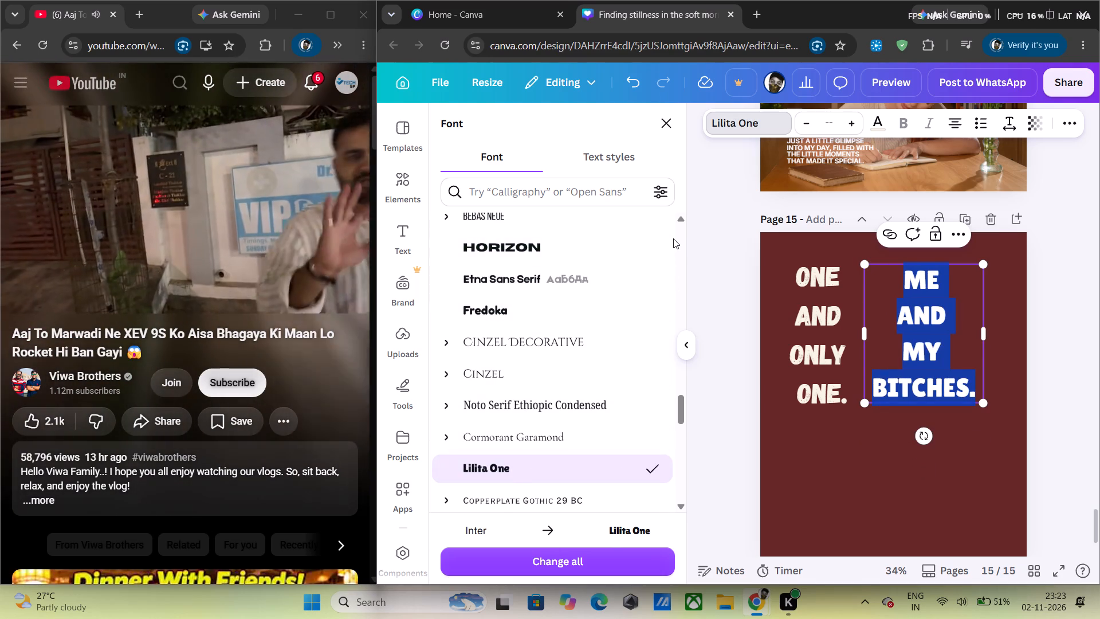
Color the "ME AND MY BITCHES." text Peach (#ffbd59).
click(883, 126)
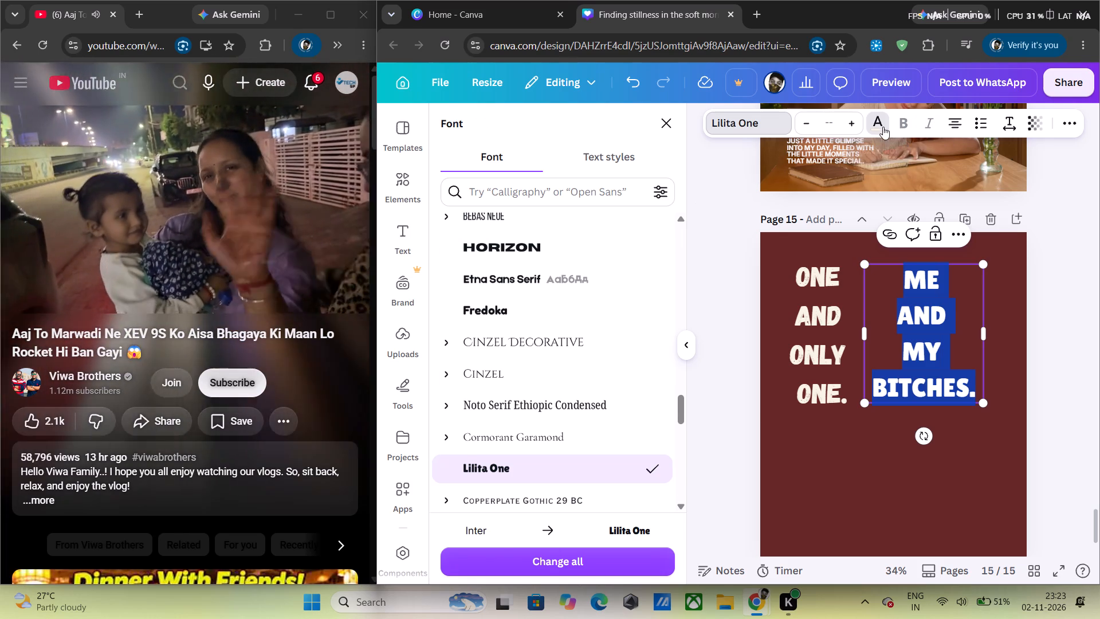
click(611, 224)
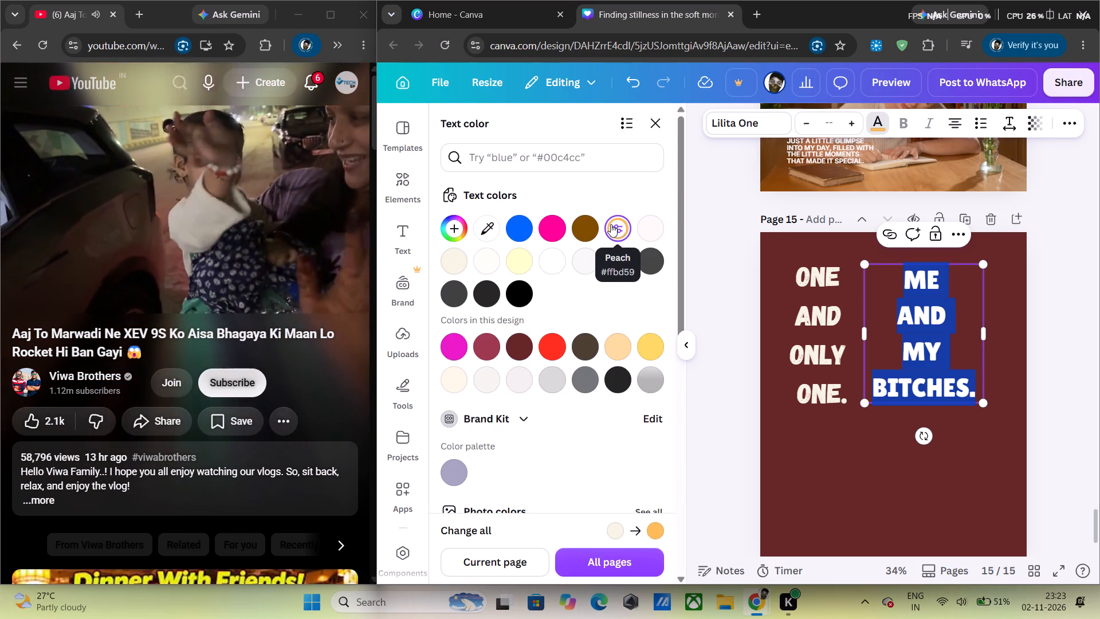
click(682, 340)
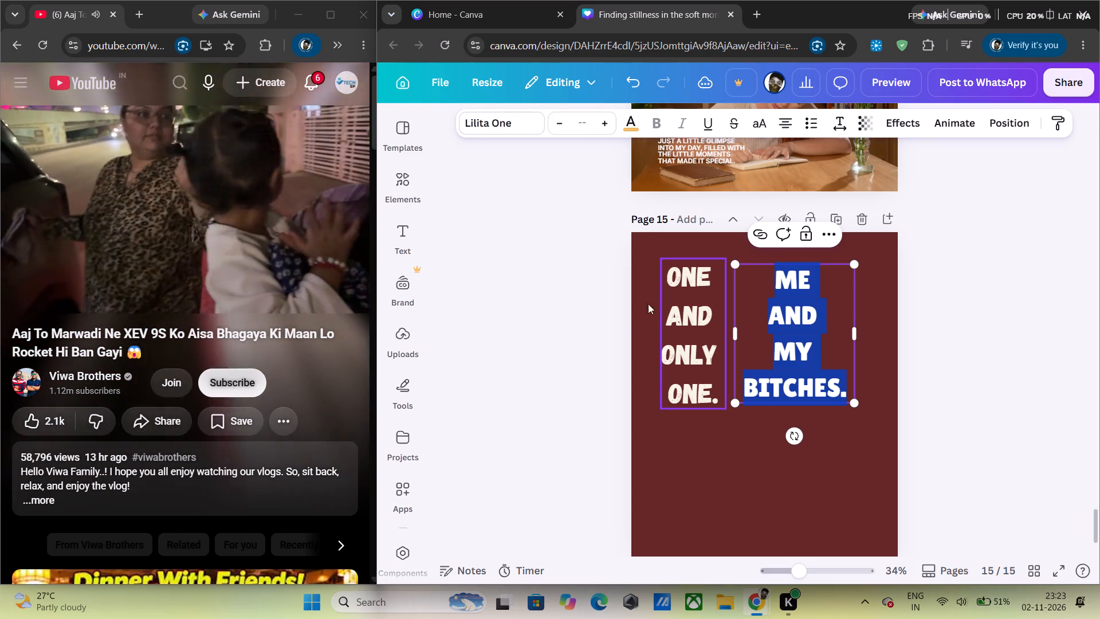
click(568, 248)
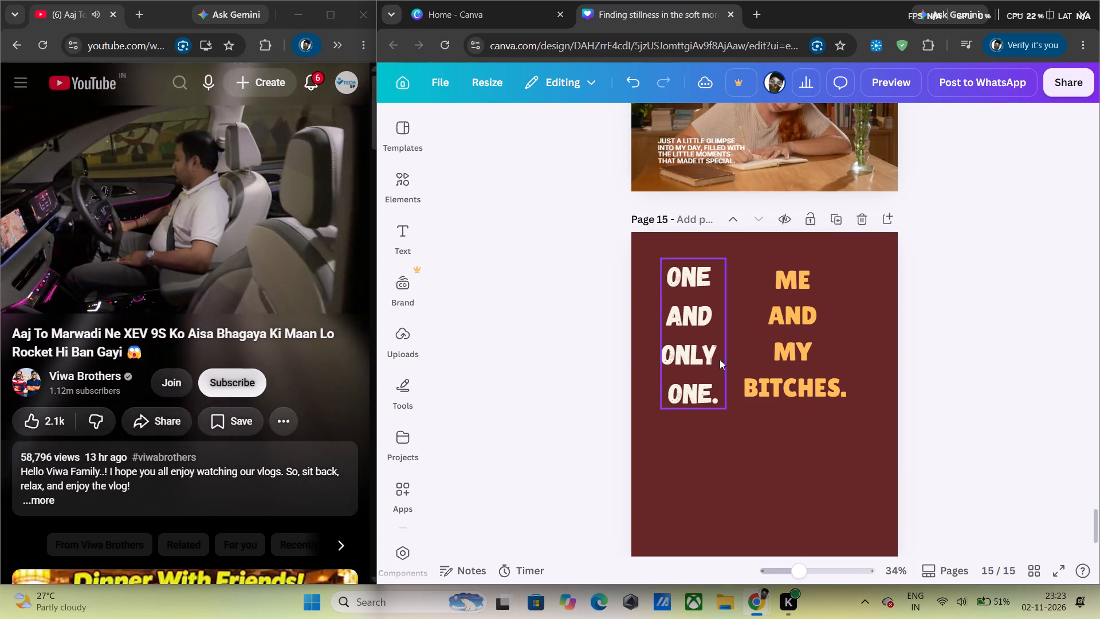
Move both text blocks closer to the page's top-left, with "ME AND MY BITCHES." directly beside "ONE AND ONLY ONE.".
click(784, 348)
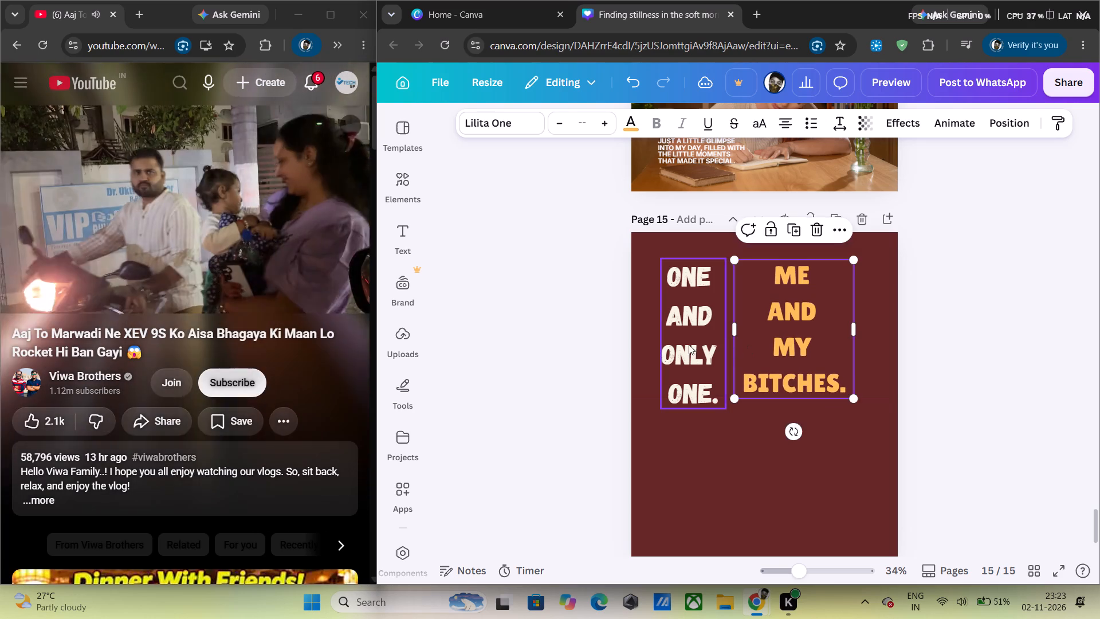
drag(686, 342, 681, 331)
drag(781, 314, 764, 307)
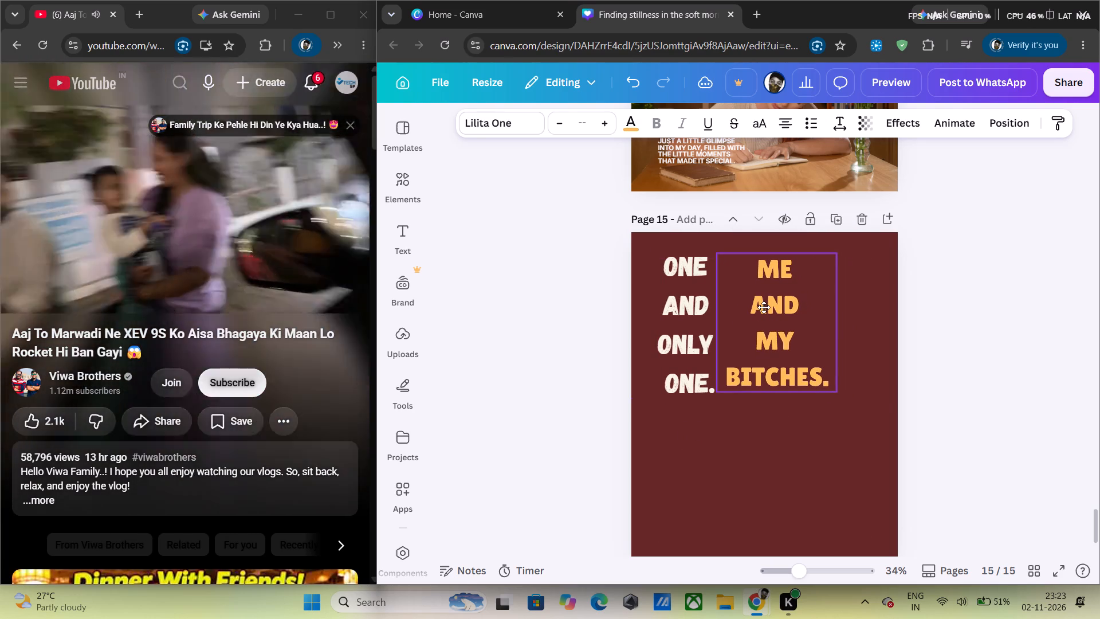
drag(764, 307, 764, 304)
Scale up the "ME AND MY BITCHES." block so its four lines match the height of the "ONE AND ONLY ONE." block.
drag(835, 384, 840, 392)
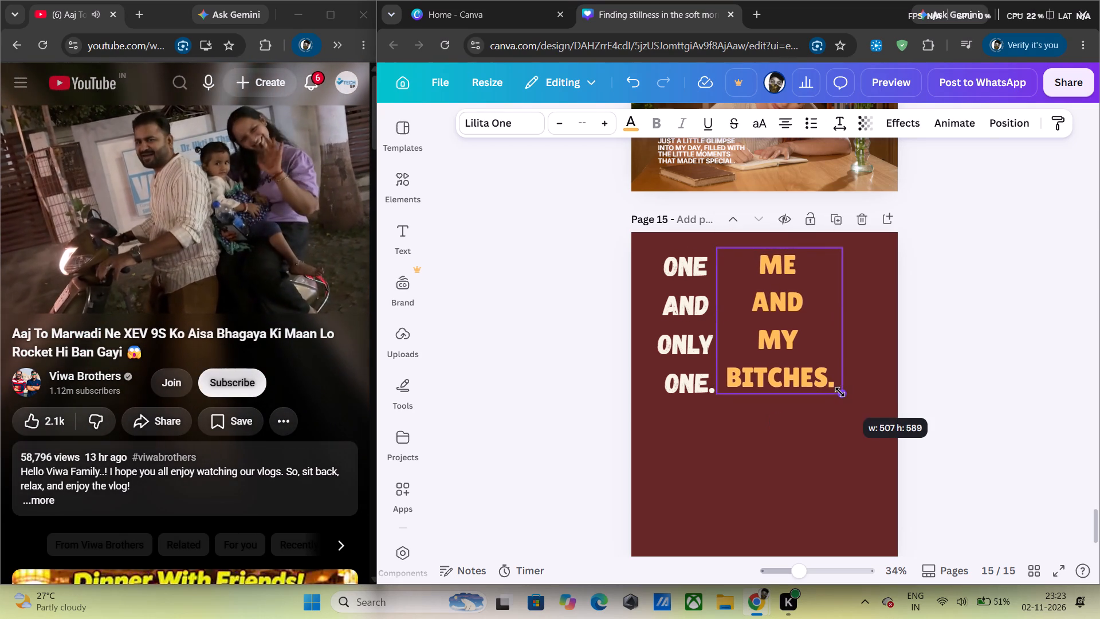
drag(840, 392, 841, 397)
click(956, 281)
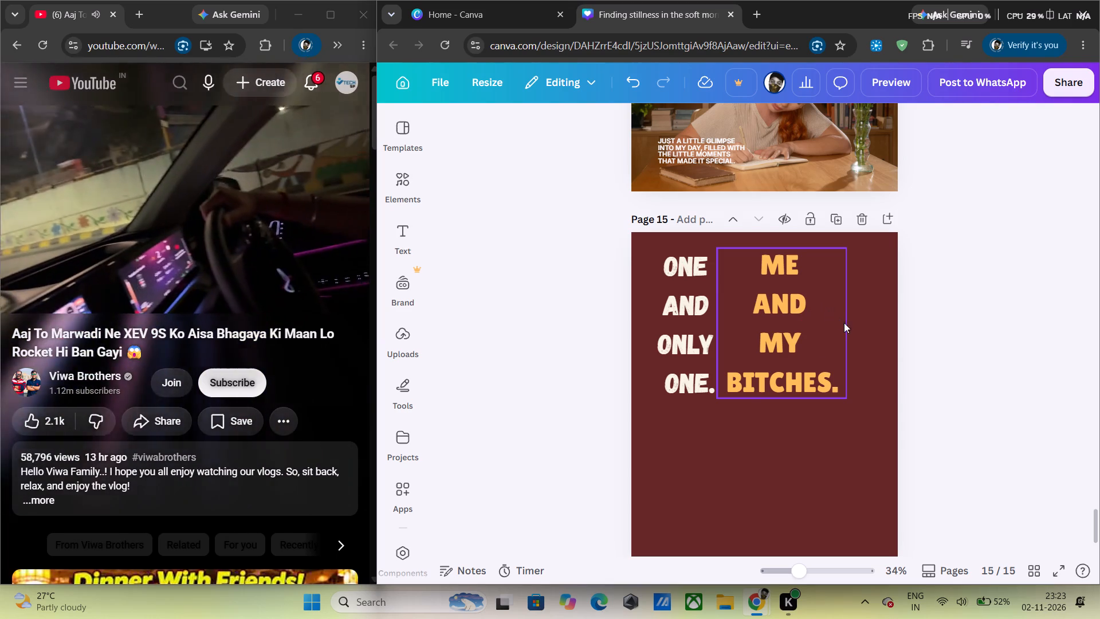
Duplicate the "ONE AND ONLY ONE." block and place the copy at the page's bottom-right corner, partly past the right edge.
scroll(689, 347, down, 1)
click(701, 294)
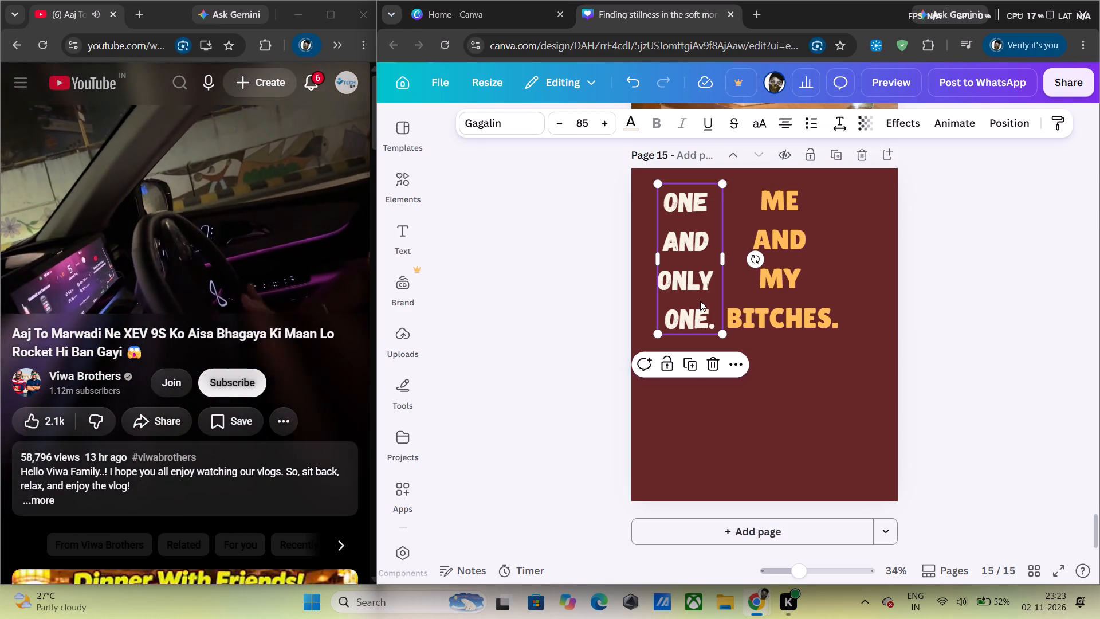
key(ctrl+c)
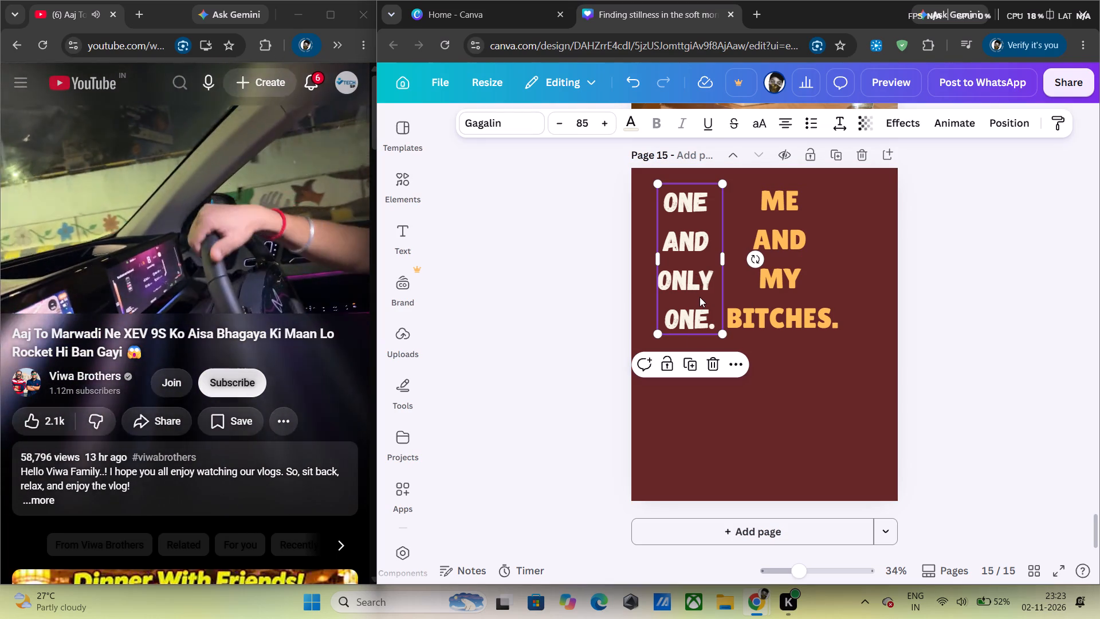
key(ctrl+v)
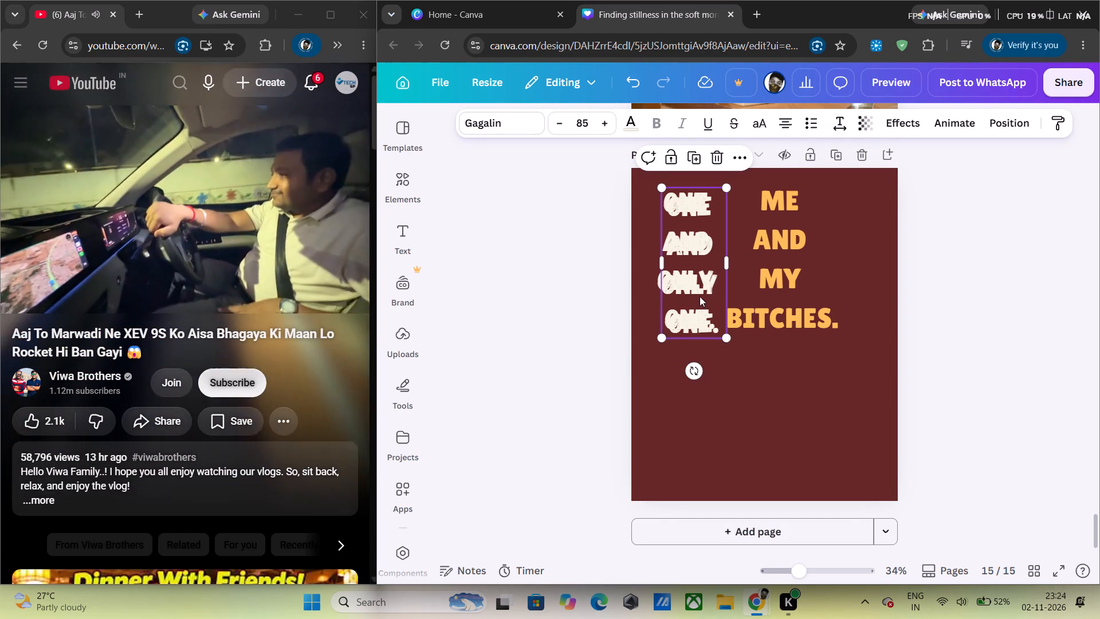
drag(698, 244, 897, 402)
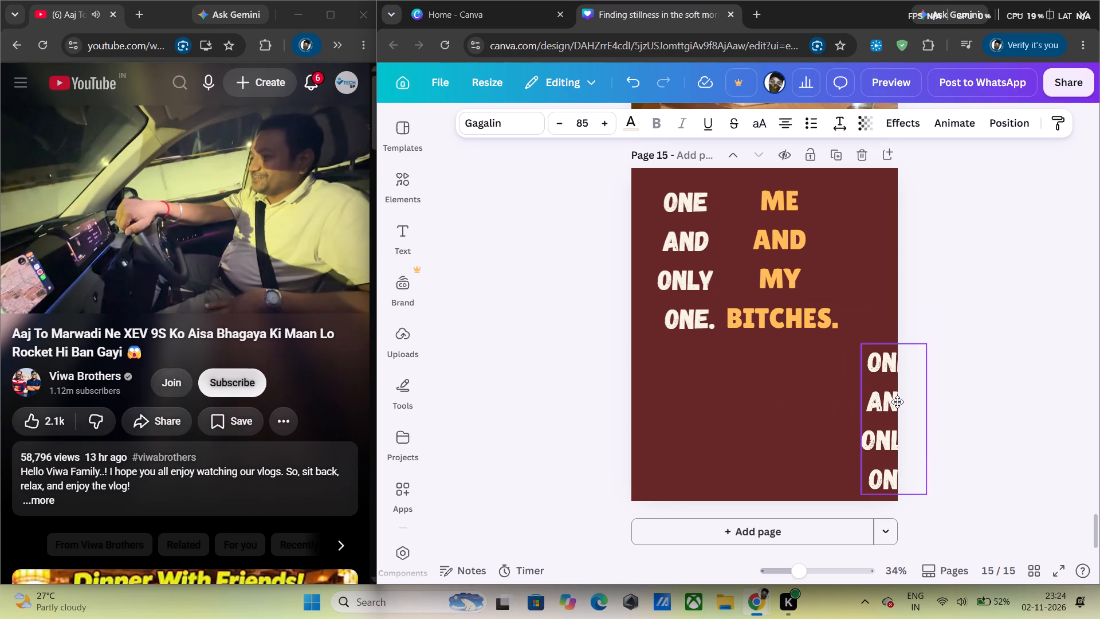
drag(897, 402, 878, 406)
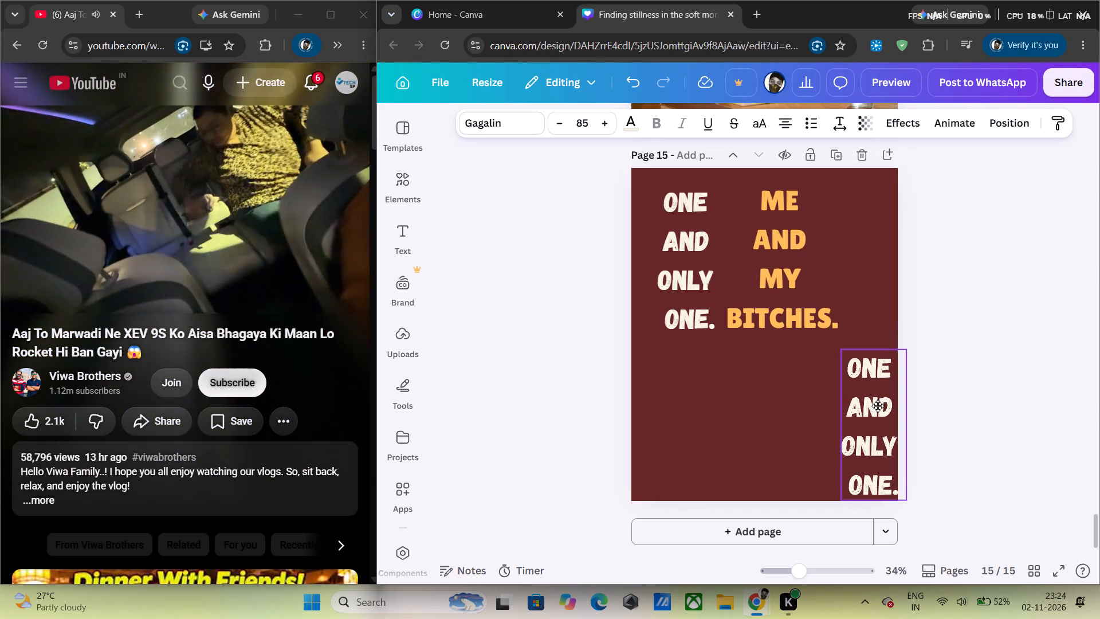
drag(878, 406, 886, 403)
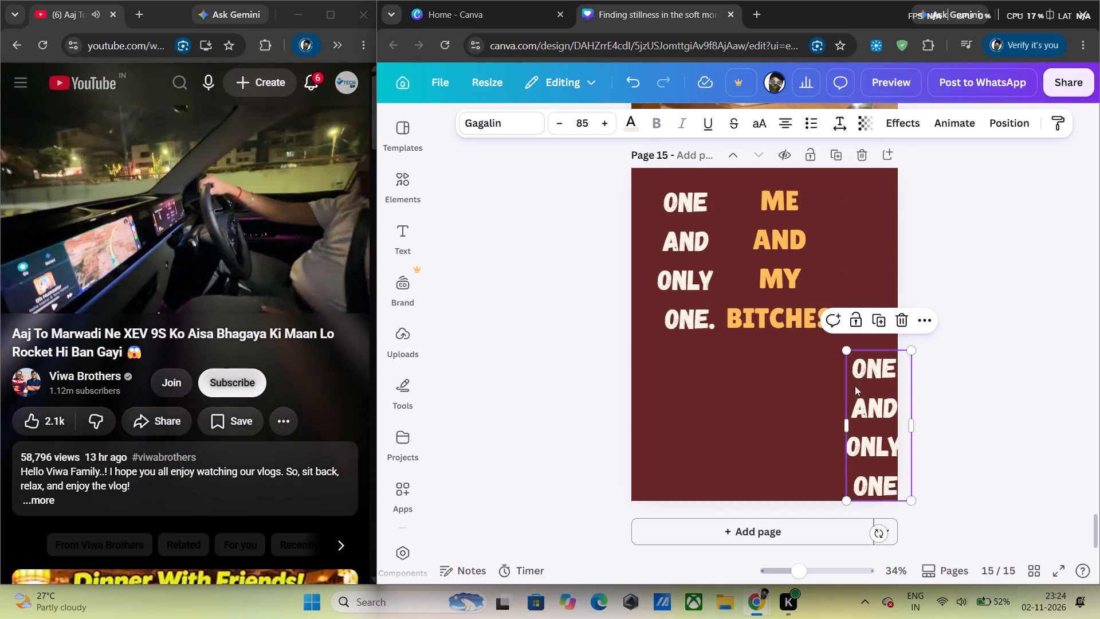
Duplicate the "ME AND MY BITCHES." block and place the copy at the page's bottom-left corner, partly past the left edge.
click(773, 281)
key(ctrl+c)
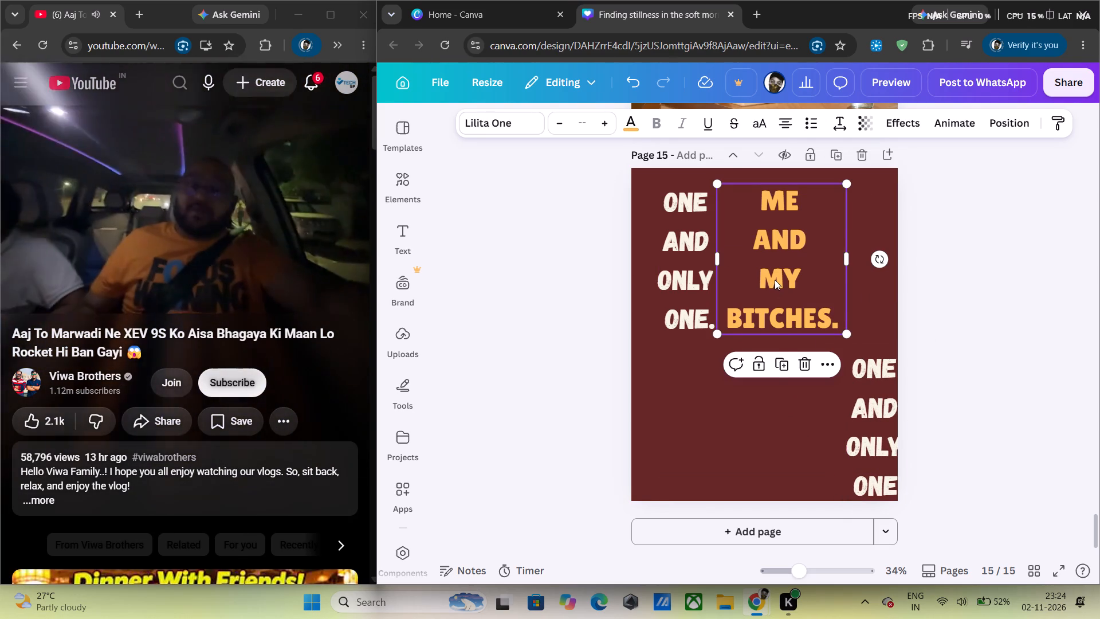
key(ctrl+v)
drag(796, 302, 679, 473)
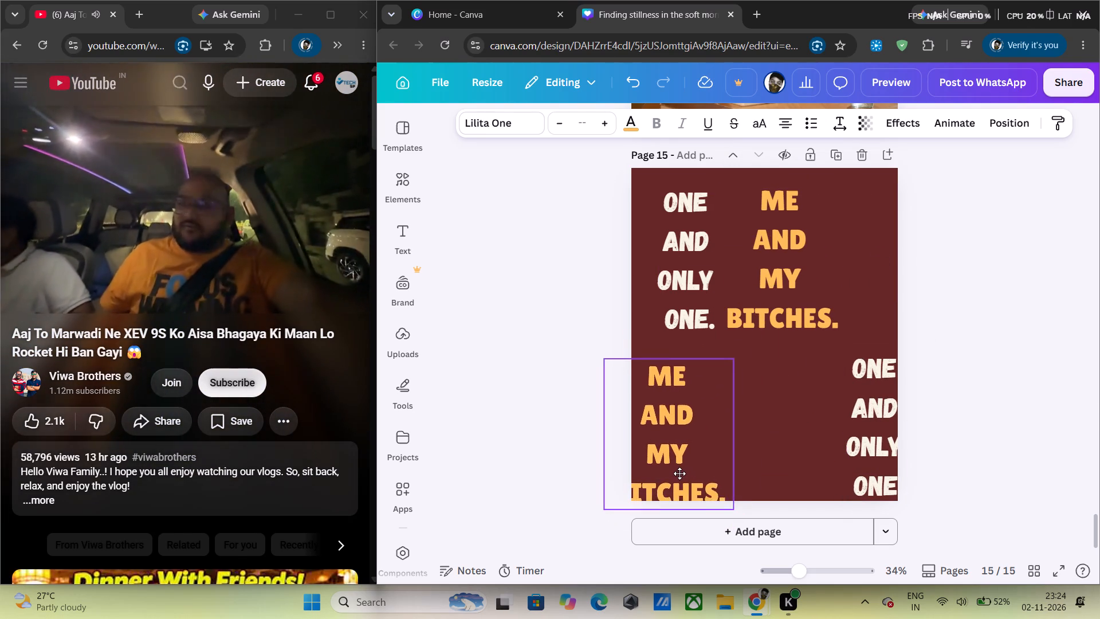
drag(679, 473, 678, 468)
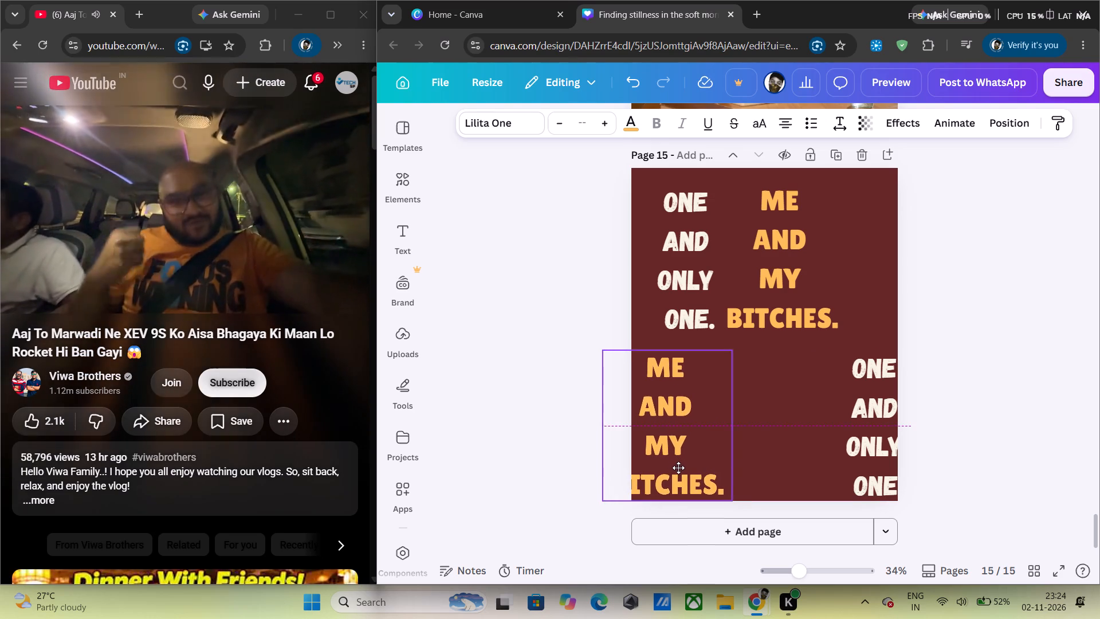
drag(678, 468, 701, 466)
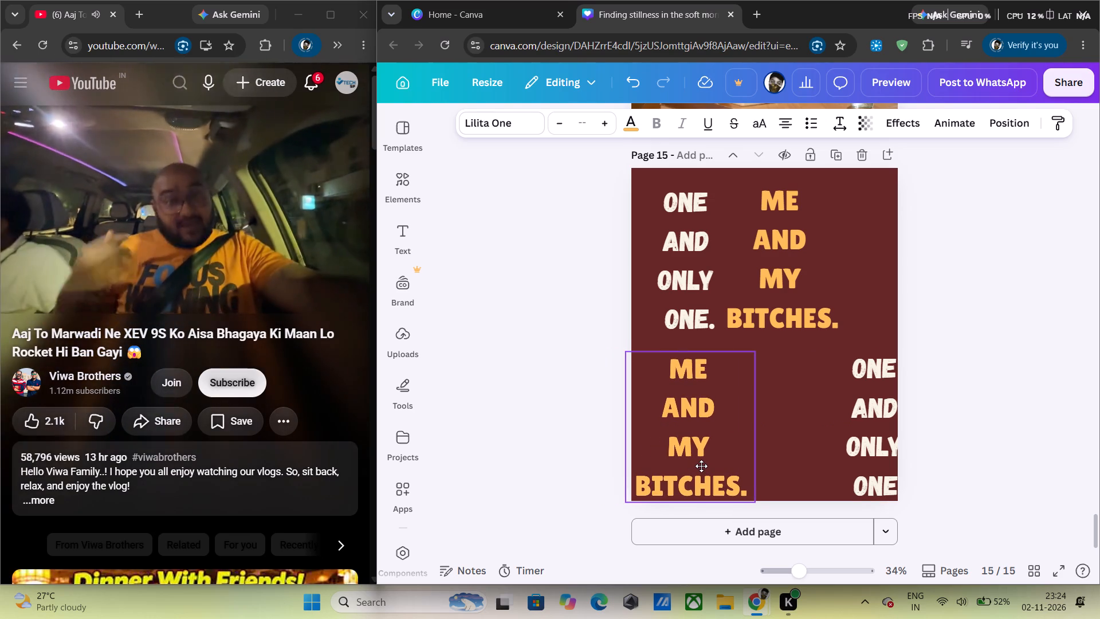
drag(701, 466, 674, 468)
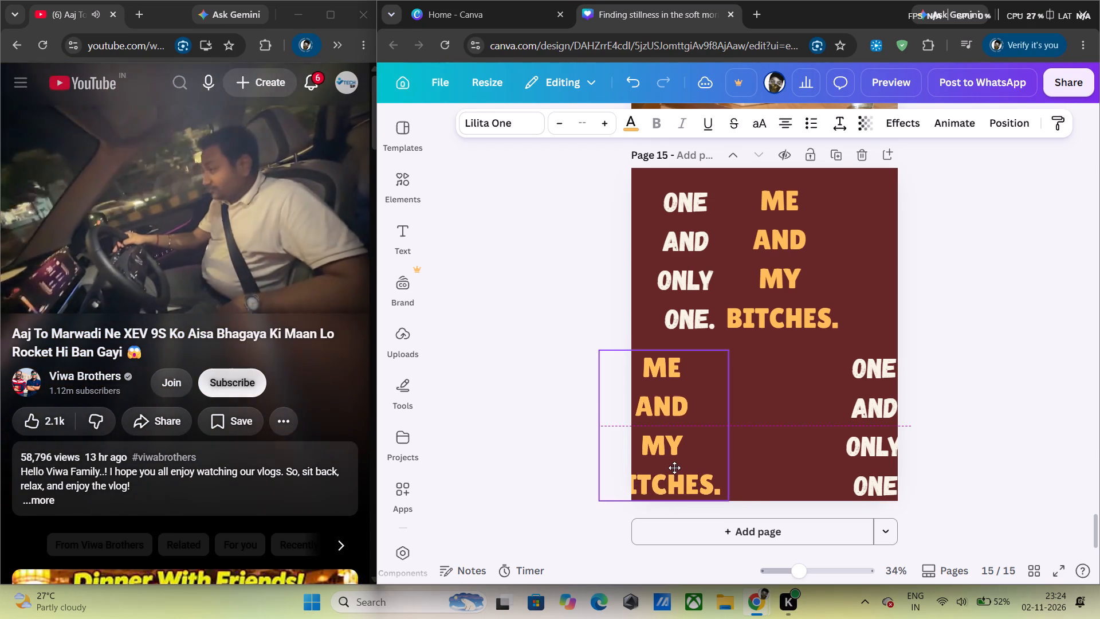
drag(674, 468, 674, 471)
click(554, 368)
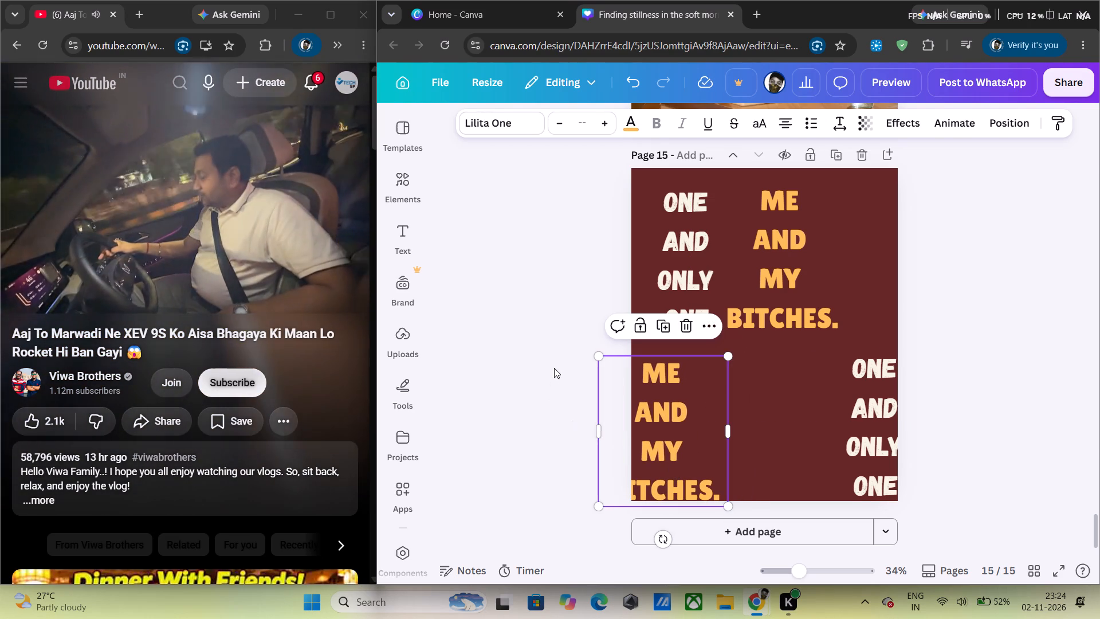
Shift the upper "ONE AND ONLY ONE." and "ME AND MY BITCHES." blocks slightly left on page 15.
drag(683, 285, 678, 283)
drag(768, 265, 756, 264)
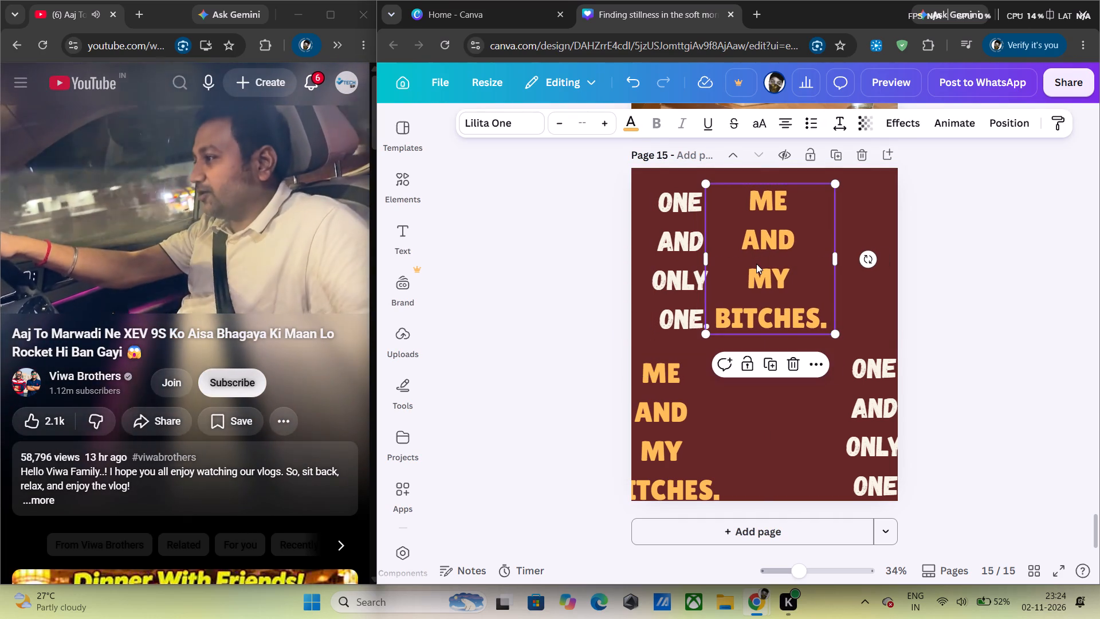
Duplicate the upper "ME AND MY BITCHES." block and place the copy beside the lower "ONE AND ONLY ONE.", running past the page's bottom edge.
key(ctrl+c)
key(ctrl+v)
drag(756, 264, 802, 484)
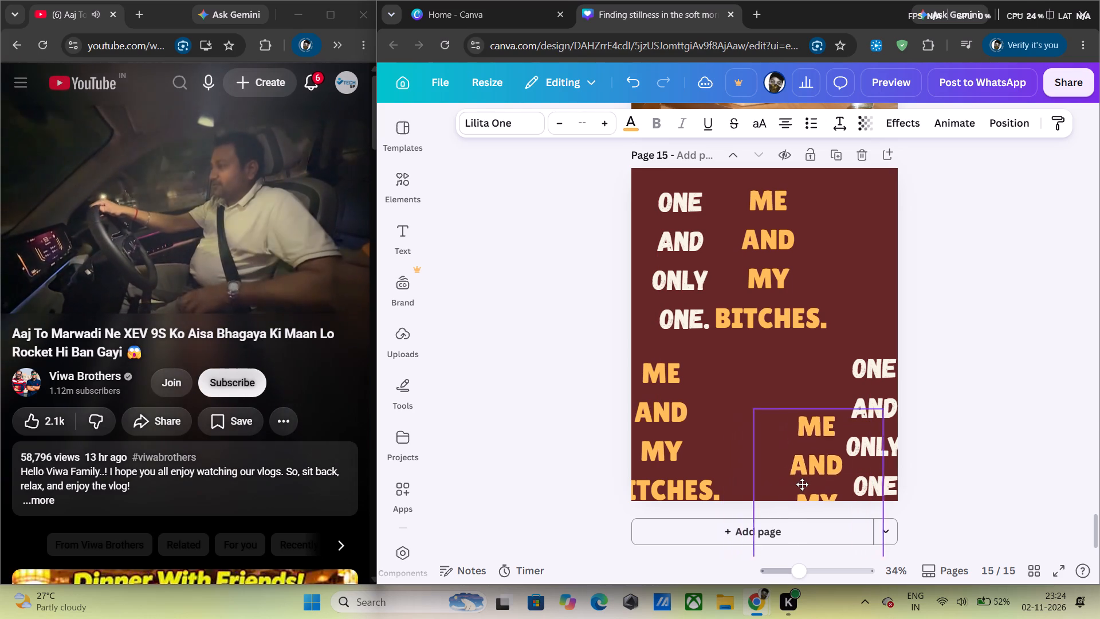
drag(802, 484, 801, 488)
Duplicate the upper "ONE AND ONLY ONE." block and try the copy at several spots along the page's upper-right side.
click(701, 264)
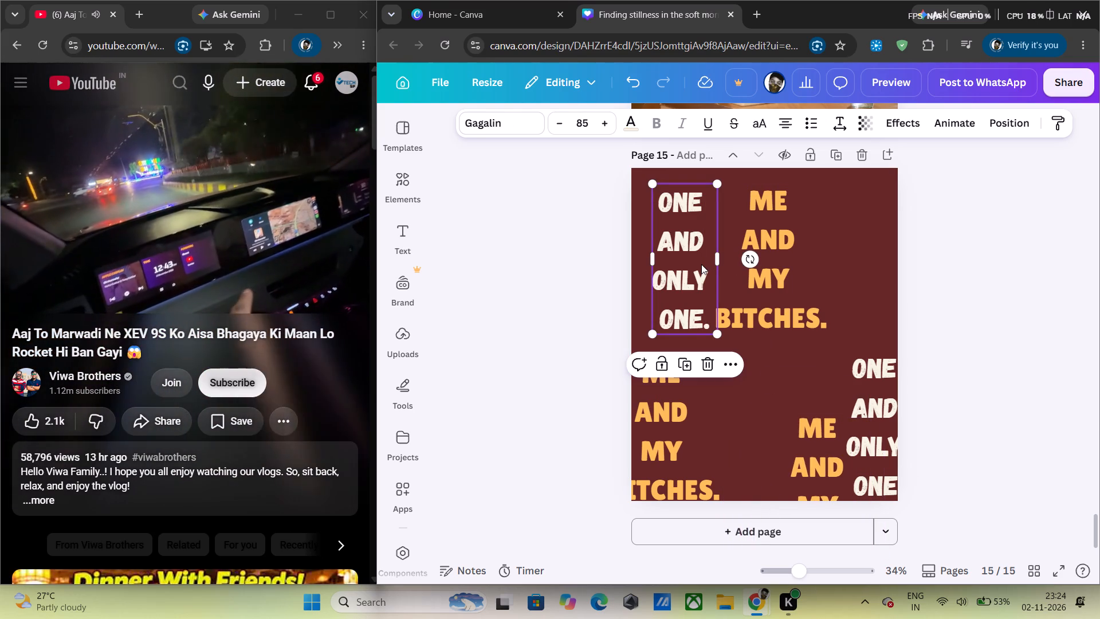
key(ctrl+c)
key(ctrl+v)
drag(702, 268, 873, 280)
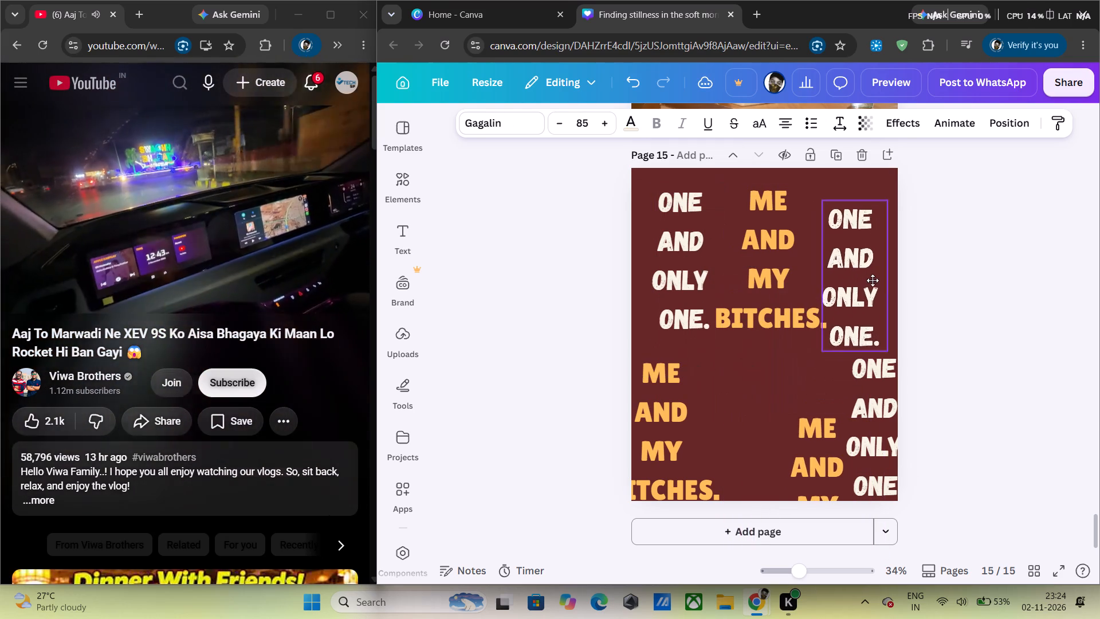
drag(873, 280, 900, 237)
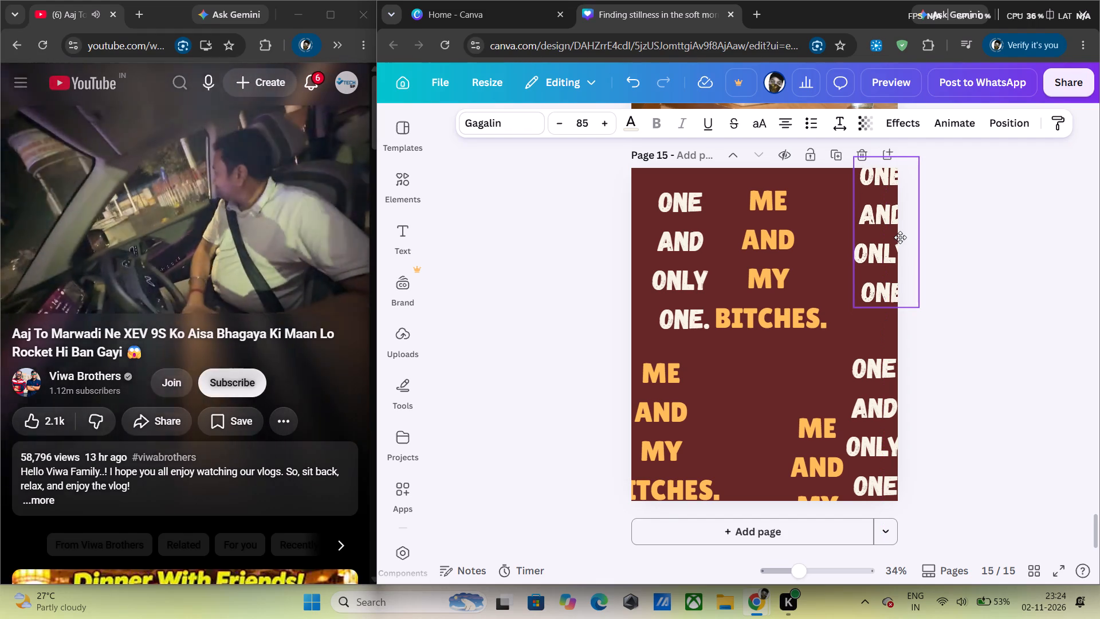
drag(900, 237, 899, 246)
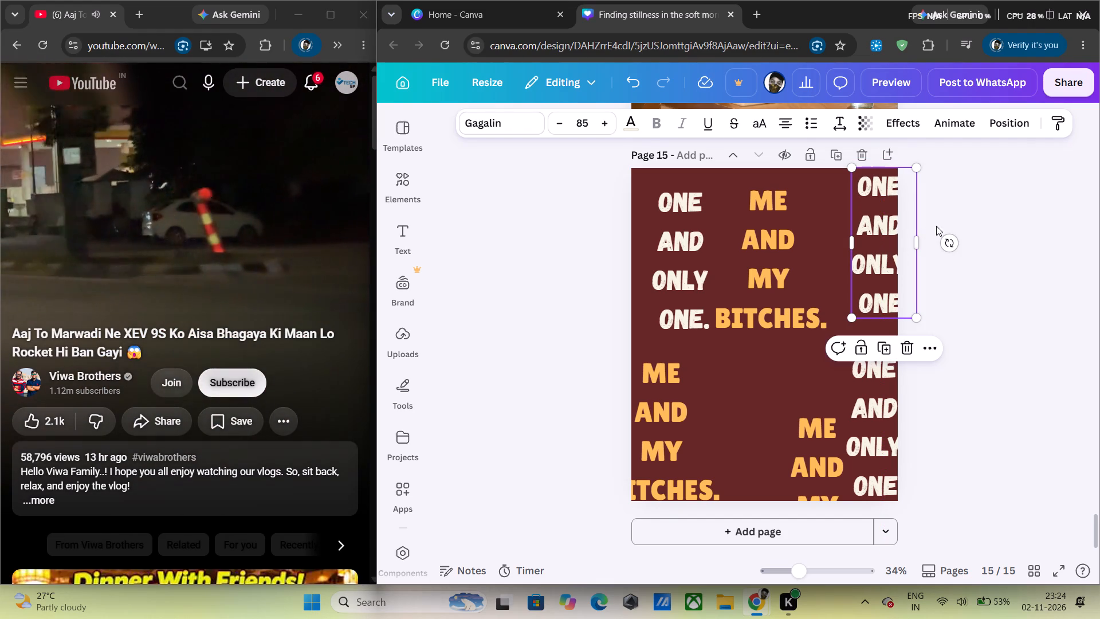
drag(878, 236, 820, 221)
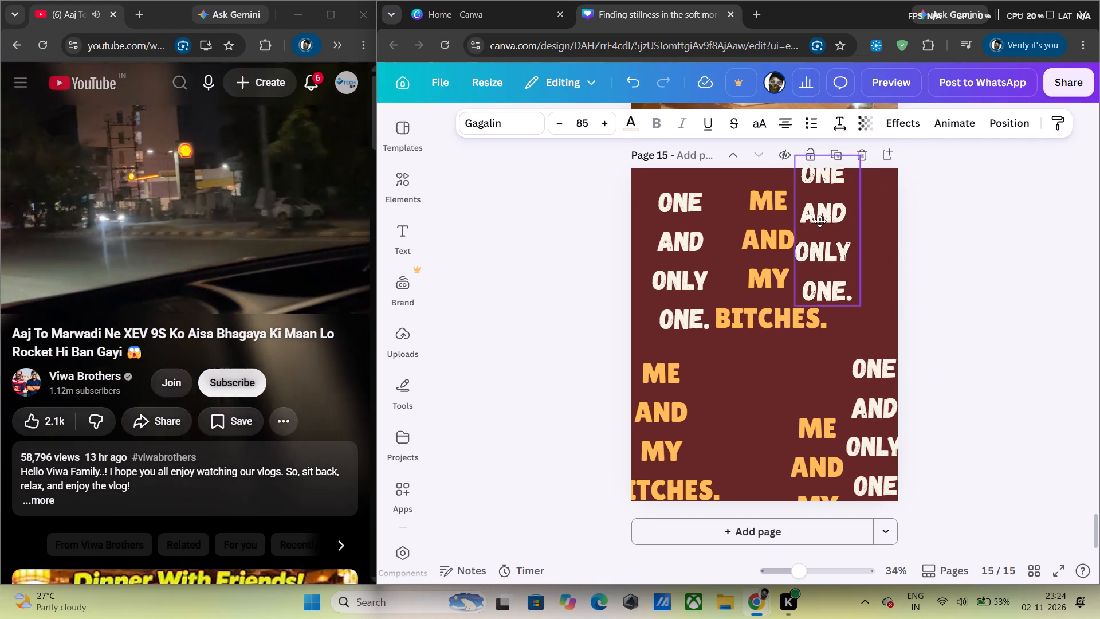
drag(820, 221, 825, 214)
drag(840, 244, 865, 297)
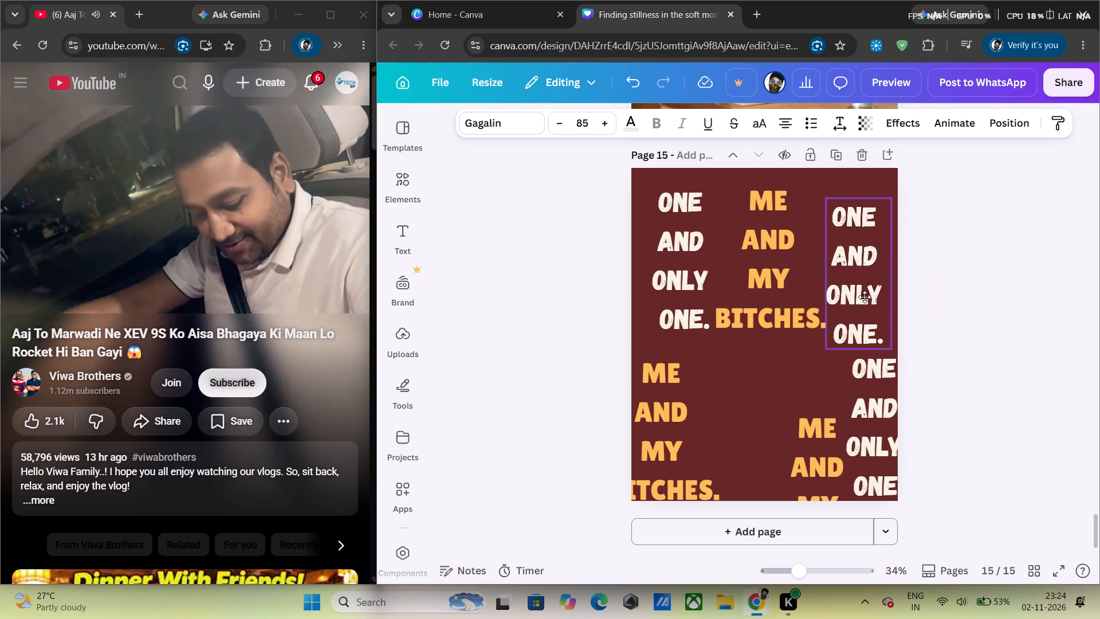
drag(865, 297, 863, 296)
Delete all the duplicated text blocks from page 15, keeping only the two original blocks at the top.
click(879, 169)
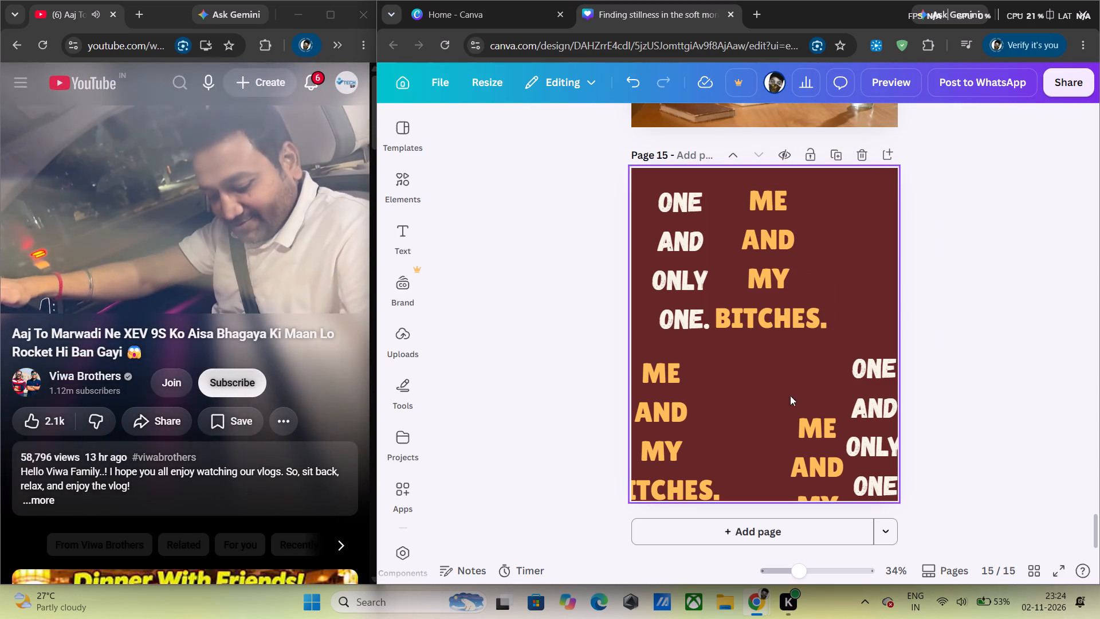
drag(663, 410, 716, 394)
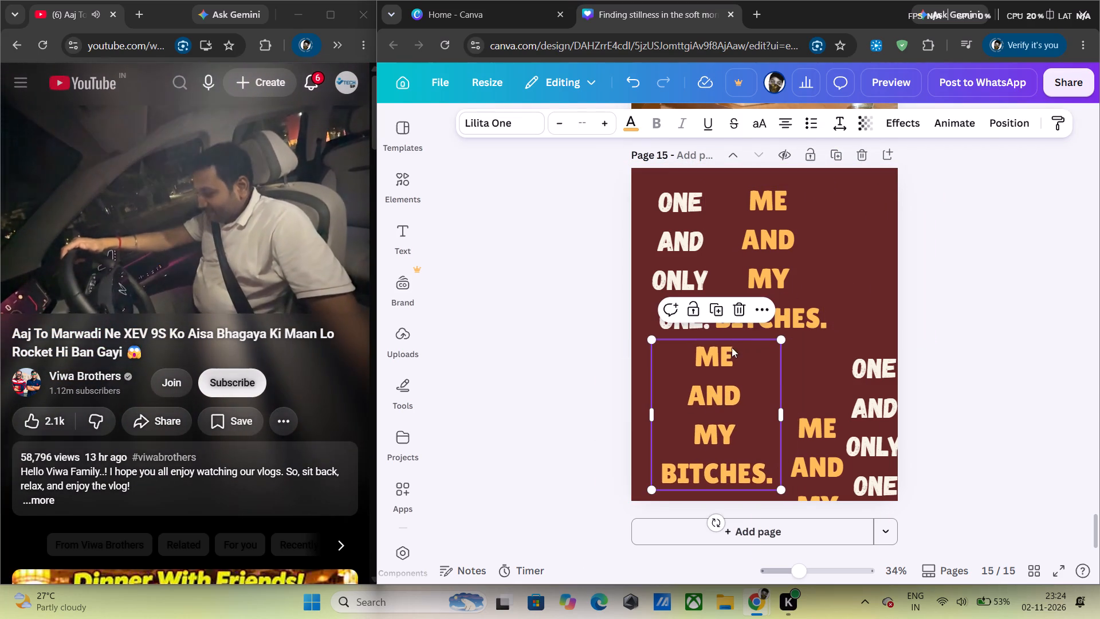
click(734, 312)
click(800, 442)
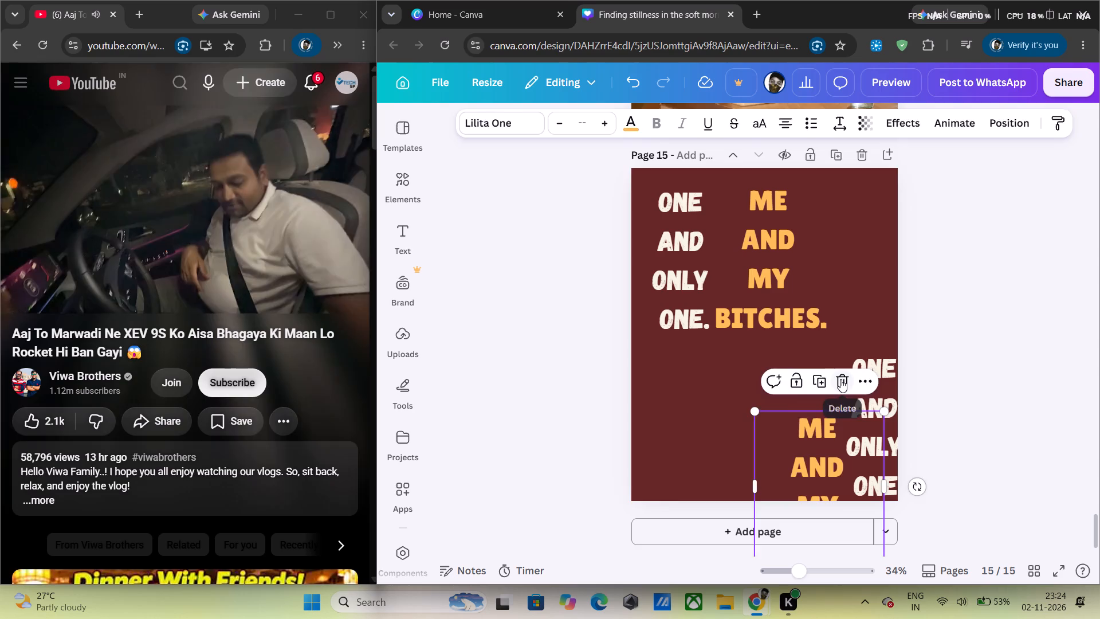
click(840, 379)
click(865, 413)
click(897, 317)
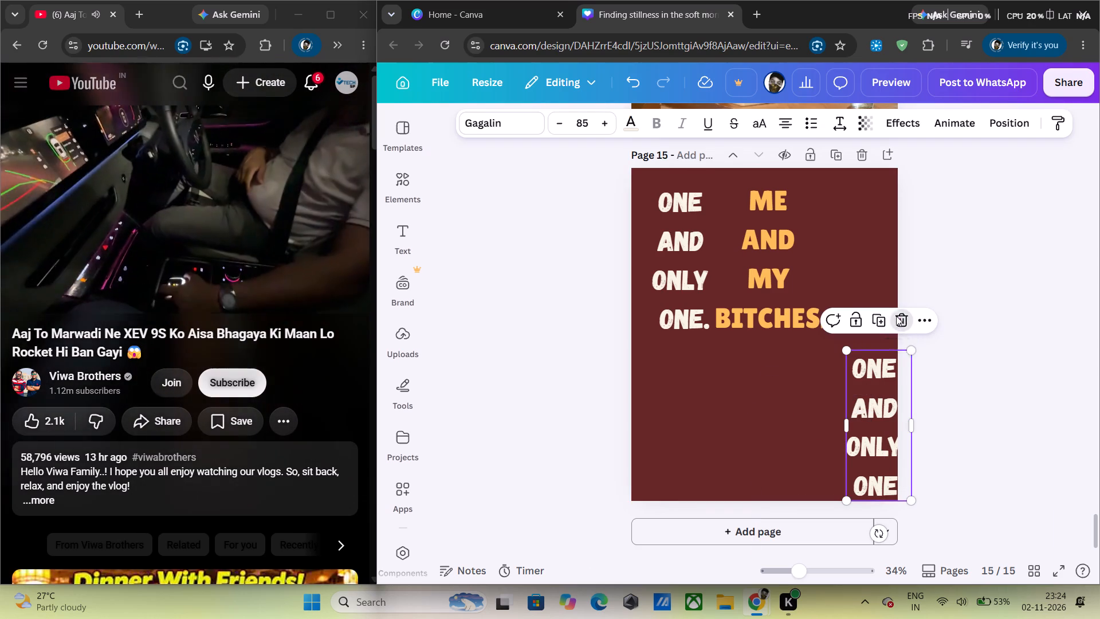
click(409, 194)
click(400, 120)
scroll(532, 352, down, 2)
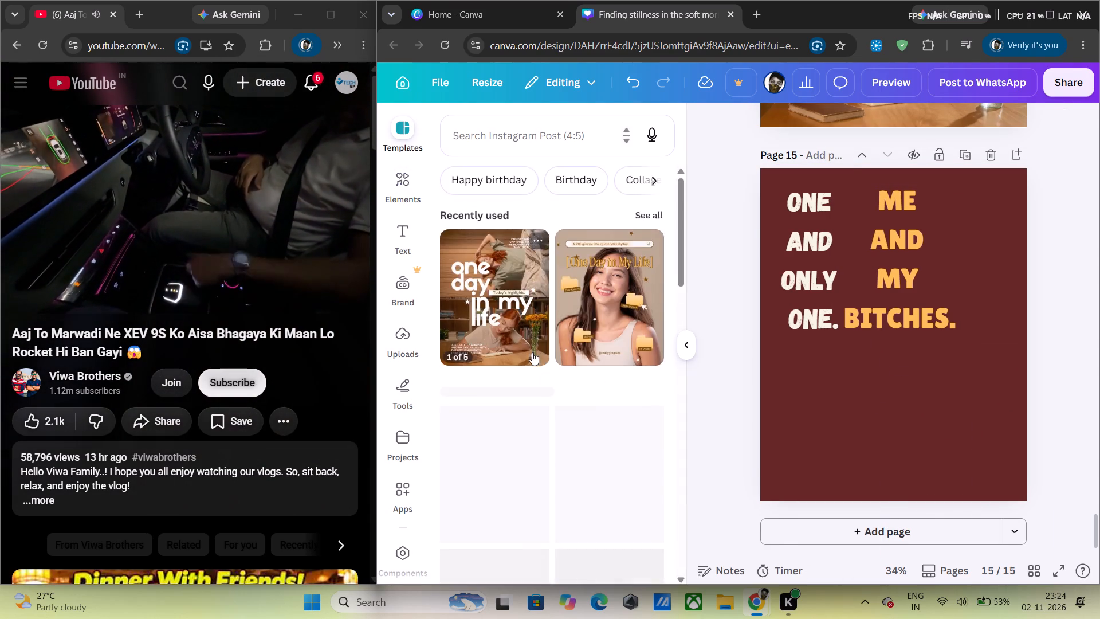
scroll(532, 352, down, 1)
Move the "ME AND MY BITCHES." block slightly down and scale it up until it nearly reaches the page's right edge.
drag(891, 272, 898, 291)
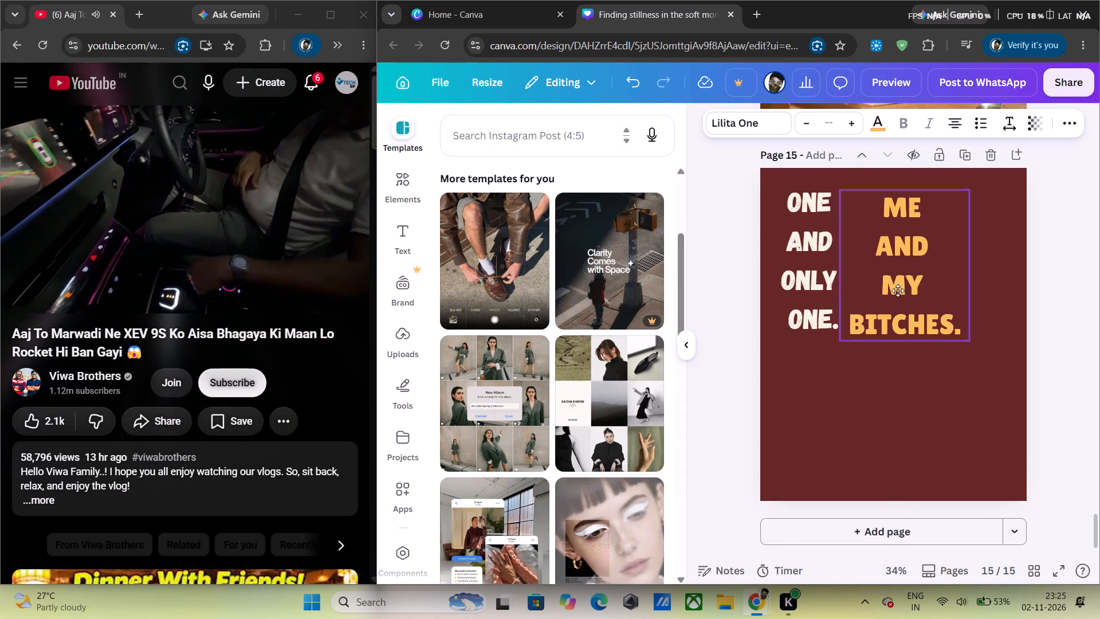
drag(898, 291, 901, 298)
drag(978, 358, 987, 374)
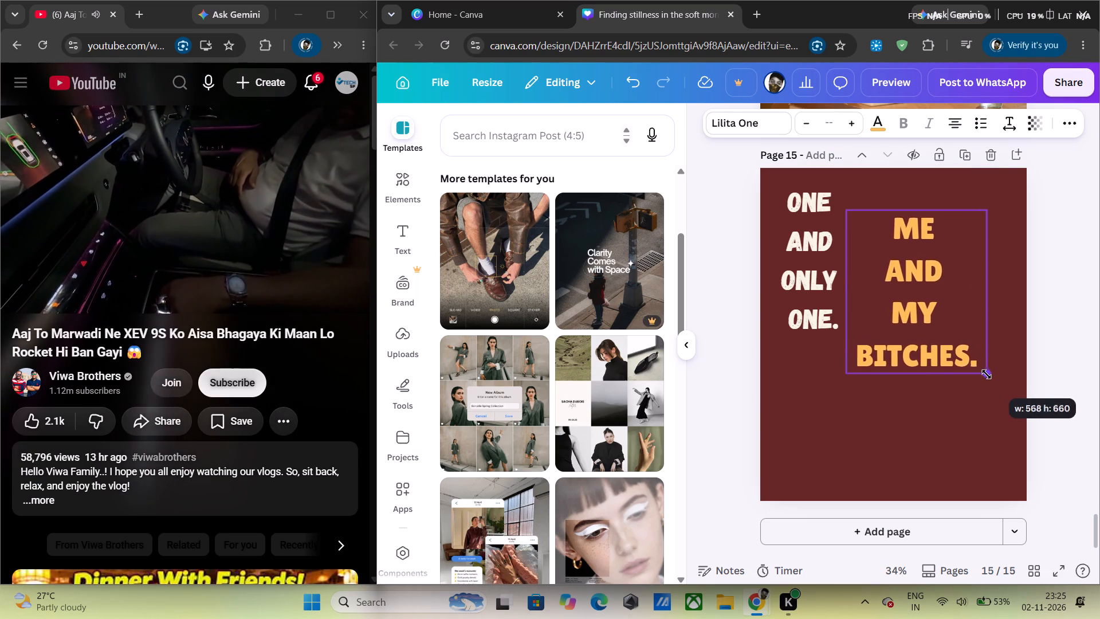
drag(987, 374, 1006, 405)
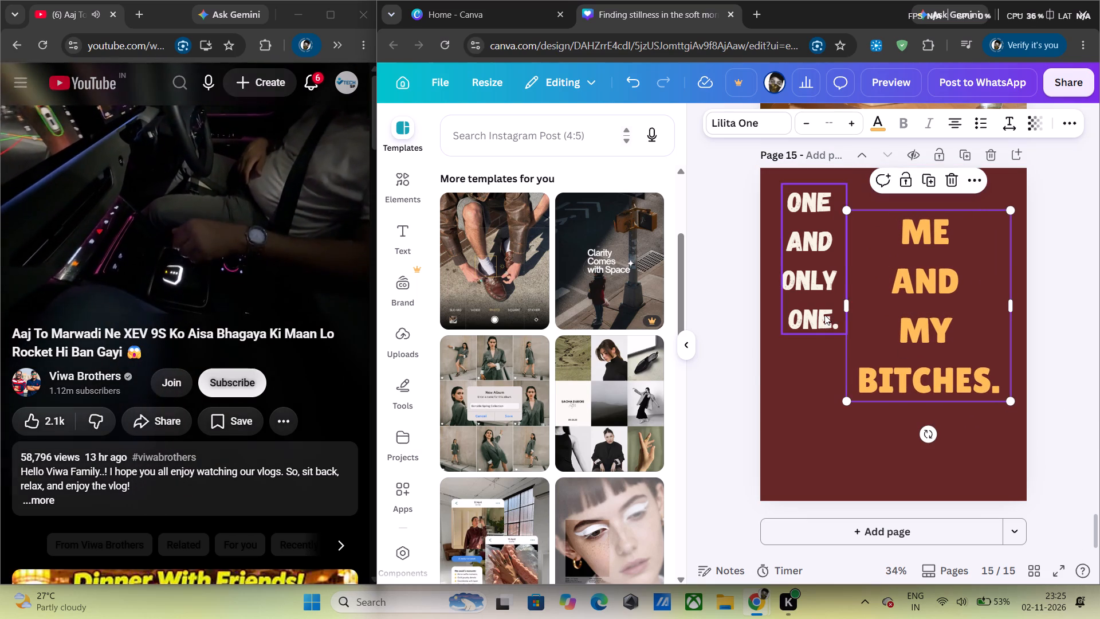
Move "ONE AND ONLY ONE." closer to the page's left edge and scale it up to font size 148, filling most of the page height.
click(824, 315)
click(846, 327)
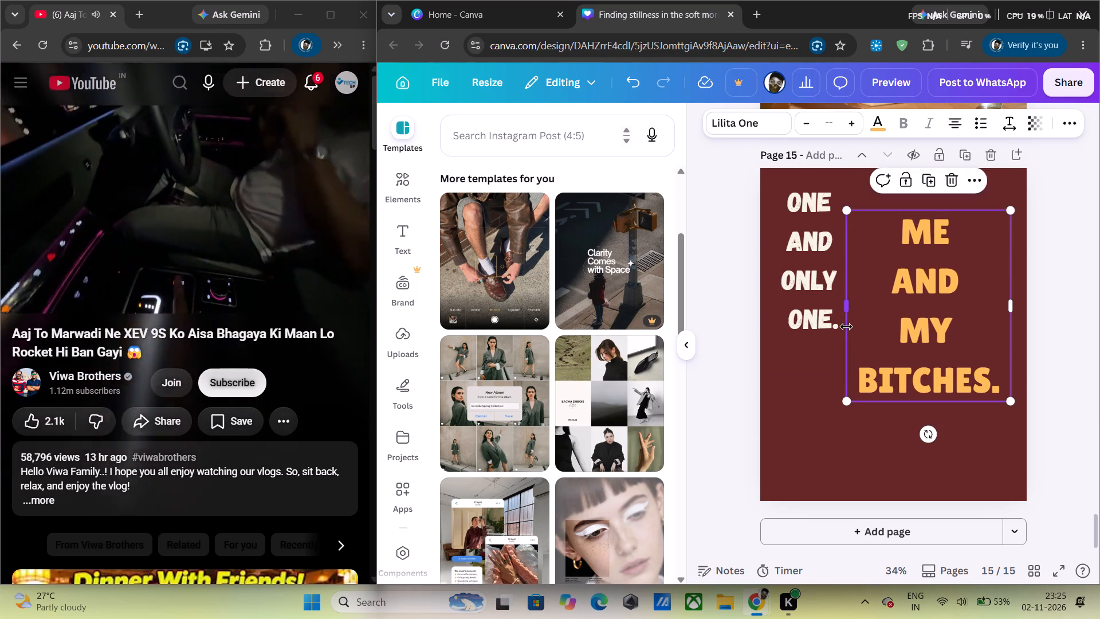
click(831, 307)
drag(842, 326, 826, 302)
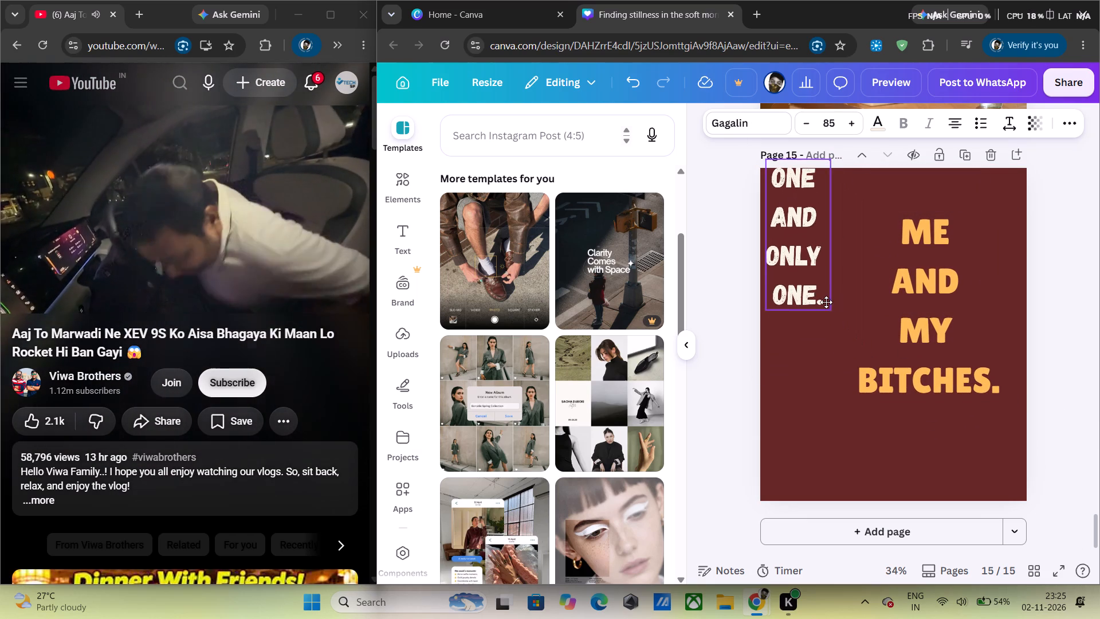
drag(826, 302, 832, 321)
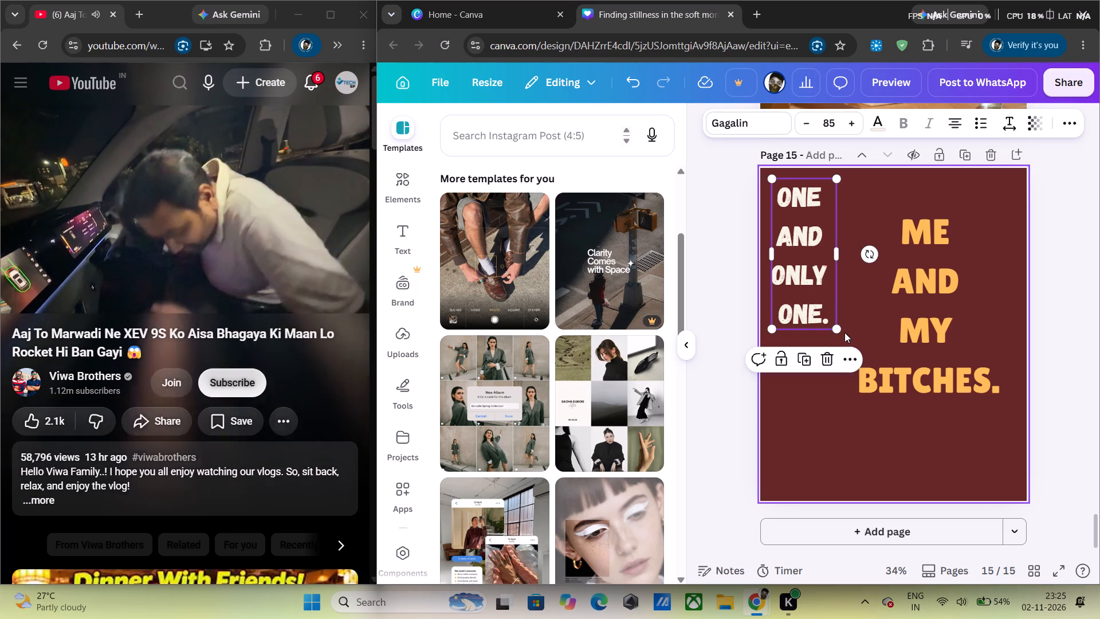
drag(840, 328, 854, 415)
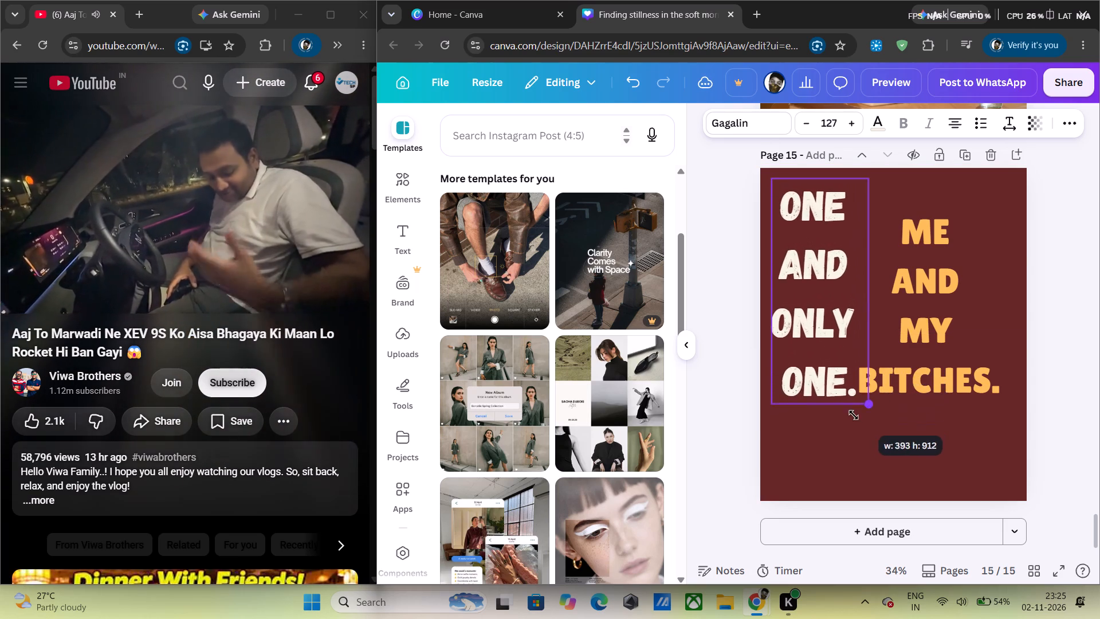
drag(854, 415, 859, 453)
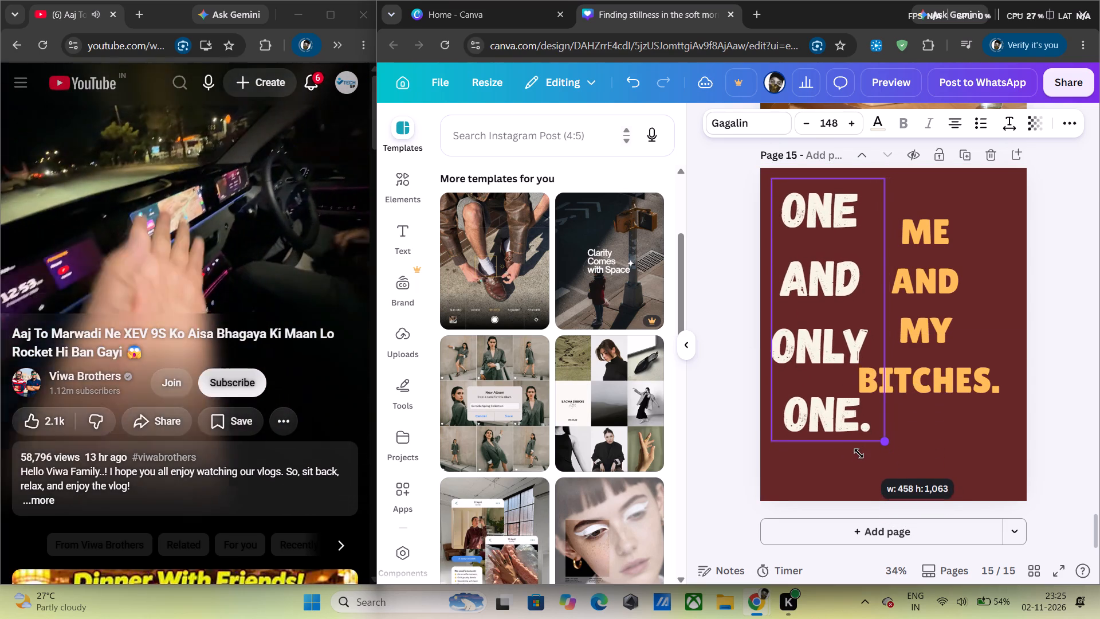
drag(859, 453, 859, 453)
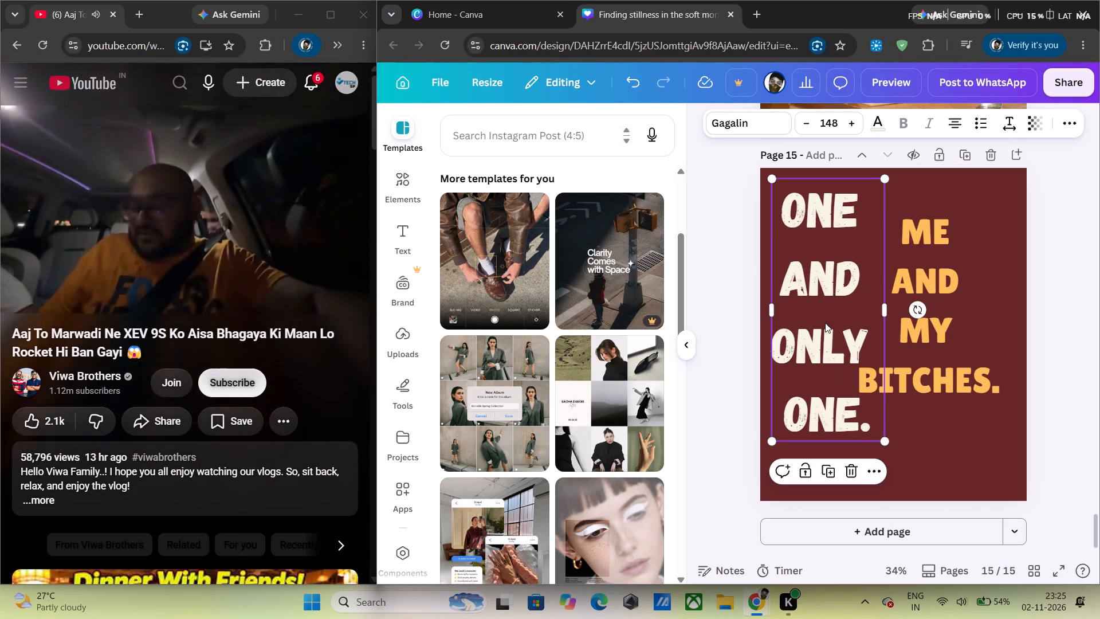
drag(825, 322, 824, 332)
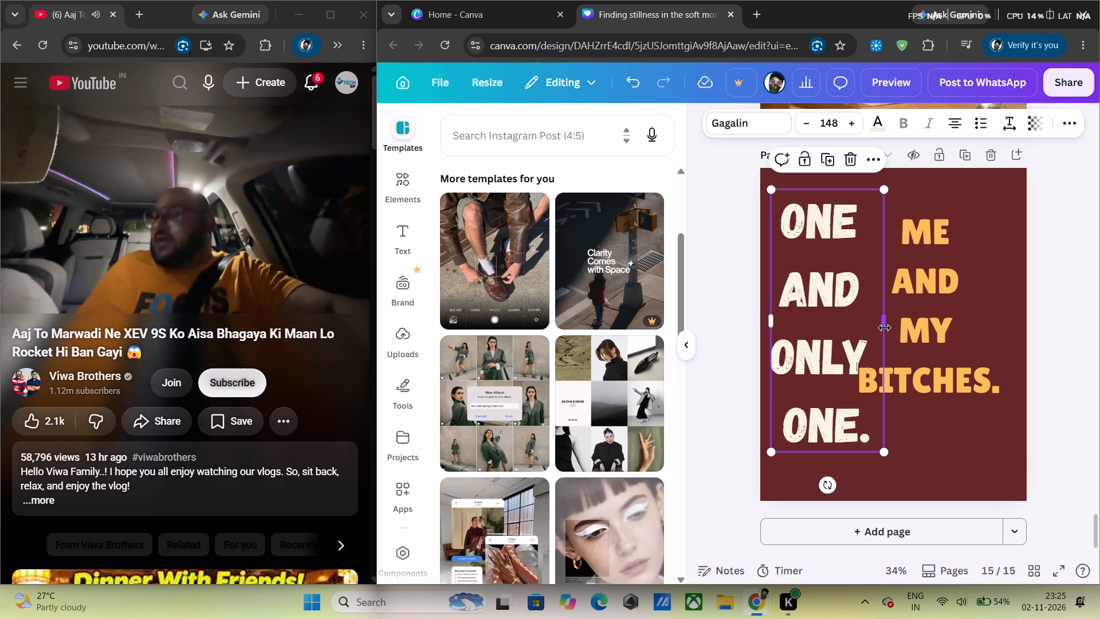
Shift the "ME AND MY BITCHES." block slightly right and down beside "ONE AND ONLY ONE." and enlarge it a little more.
drag(917, 310, 918, 318)
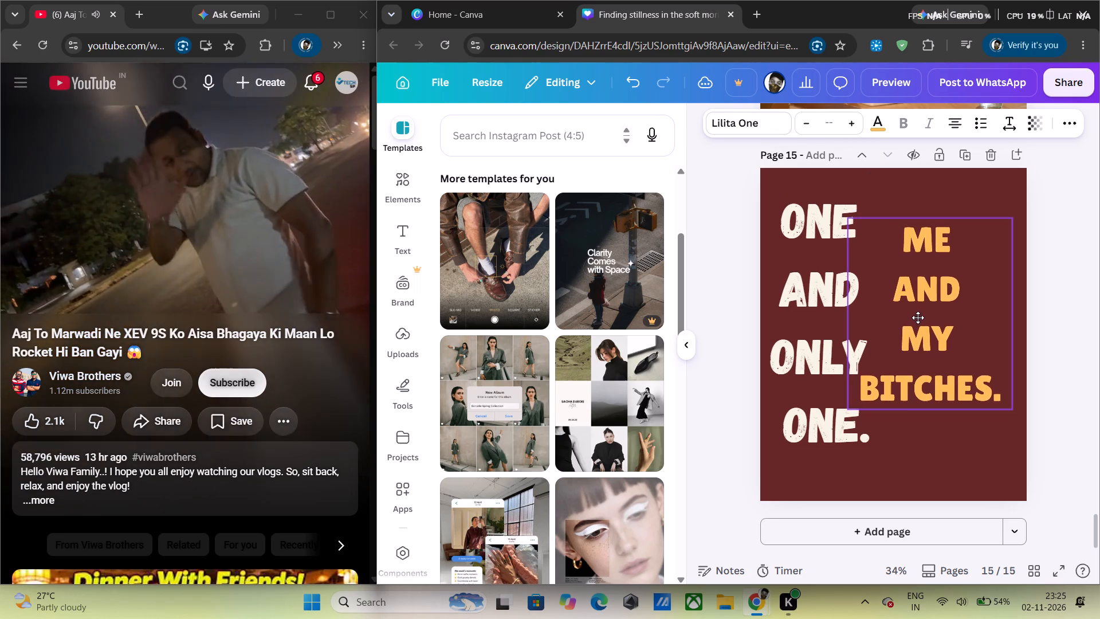
drag(918, 318, 918, 318)
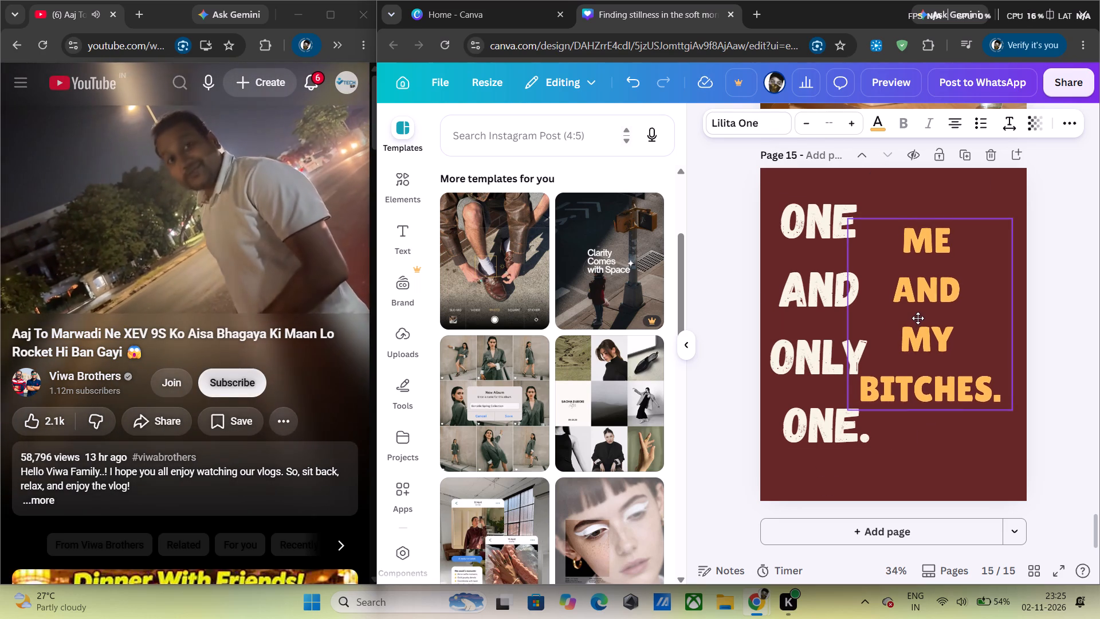
drag(918, 318, 925, 323)
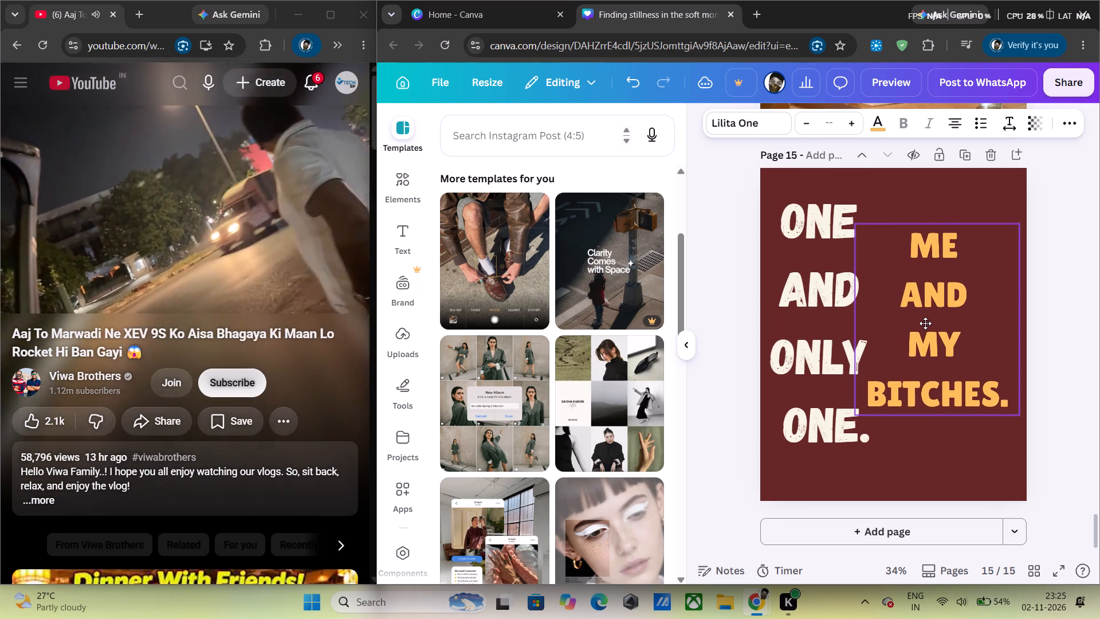
drag(925, 323, 925, 320)
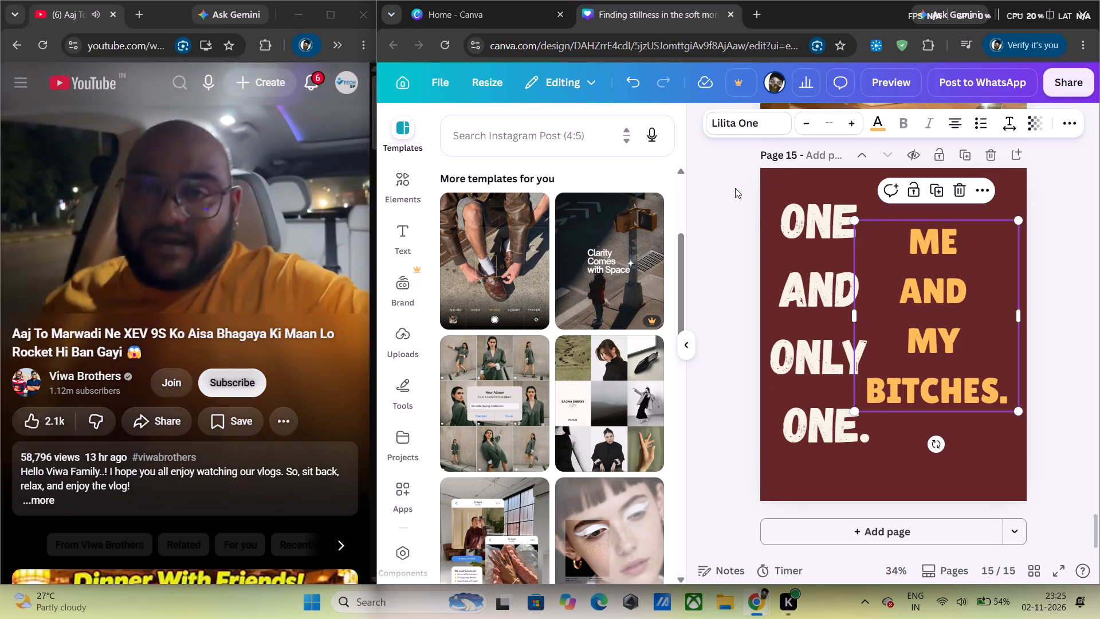
click(735, 187)
click(961, 310)
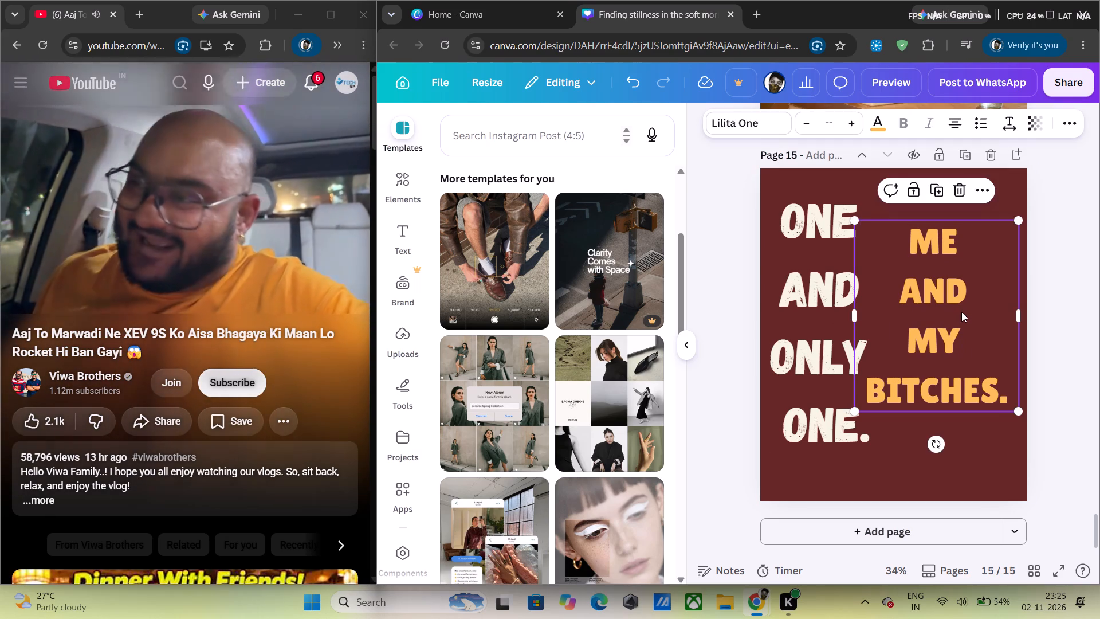
drag(1021, 408, 1028, 424)
drag(984, 355, 983, 346)
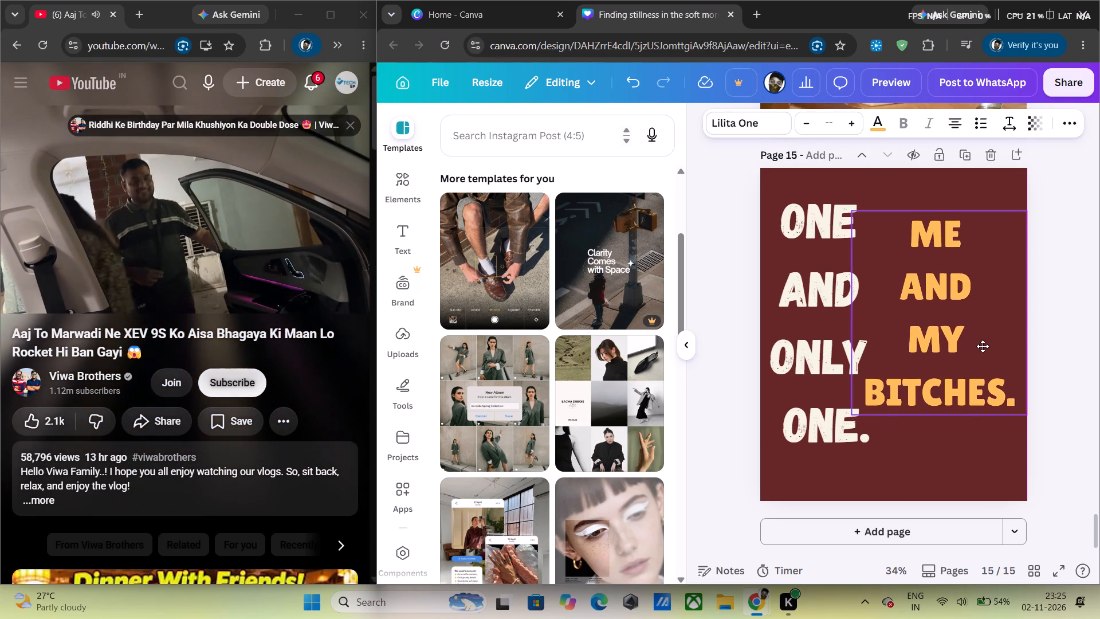
Nudge the "ME AND MY BITCHES." block slightly up and right until its text reaches the page's right edge.
drag(983, 346, 985, 345)
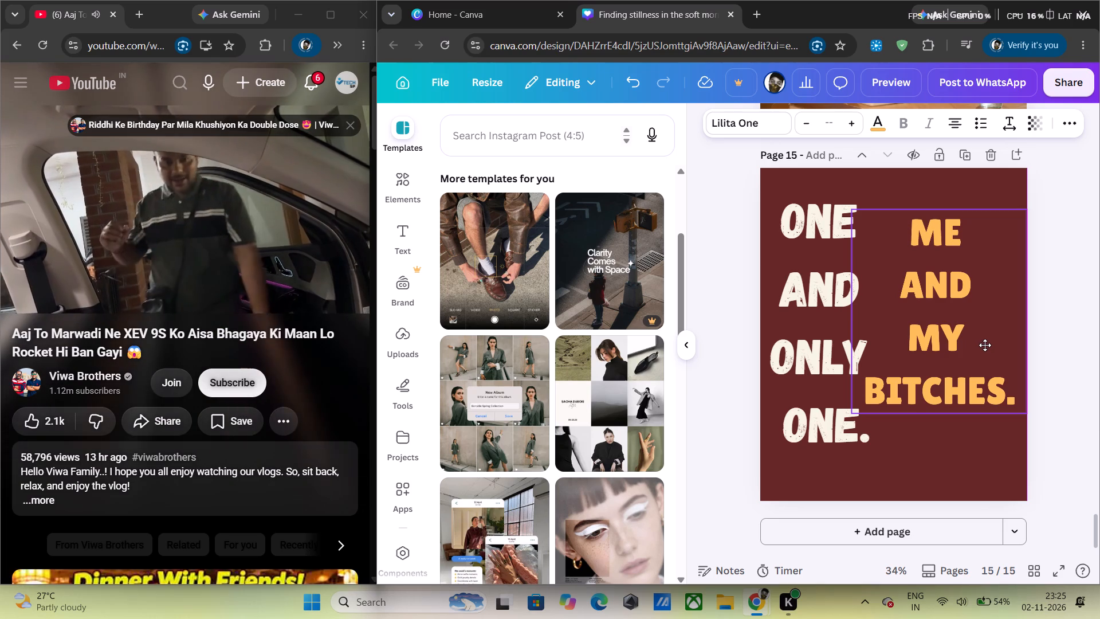
drag(985, 345, 991, 345)
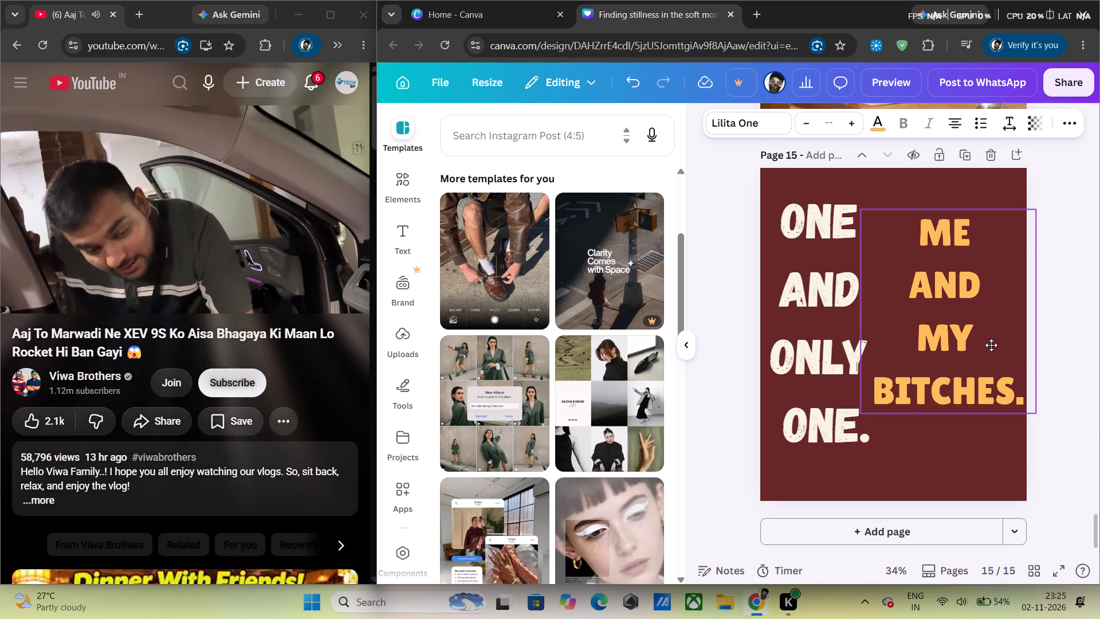
drag(991, 345, 992, 345)
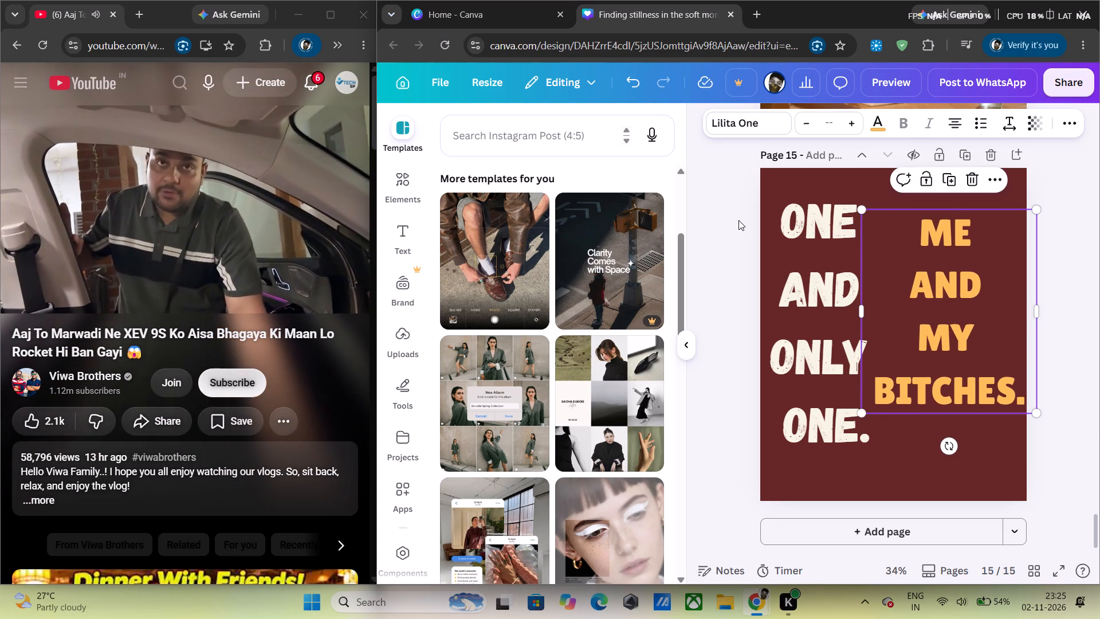
click(739, 219)
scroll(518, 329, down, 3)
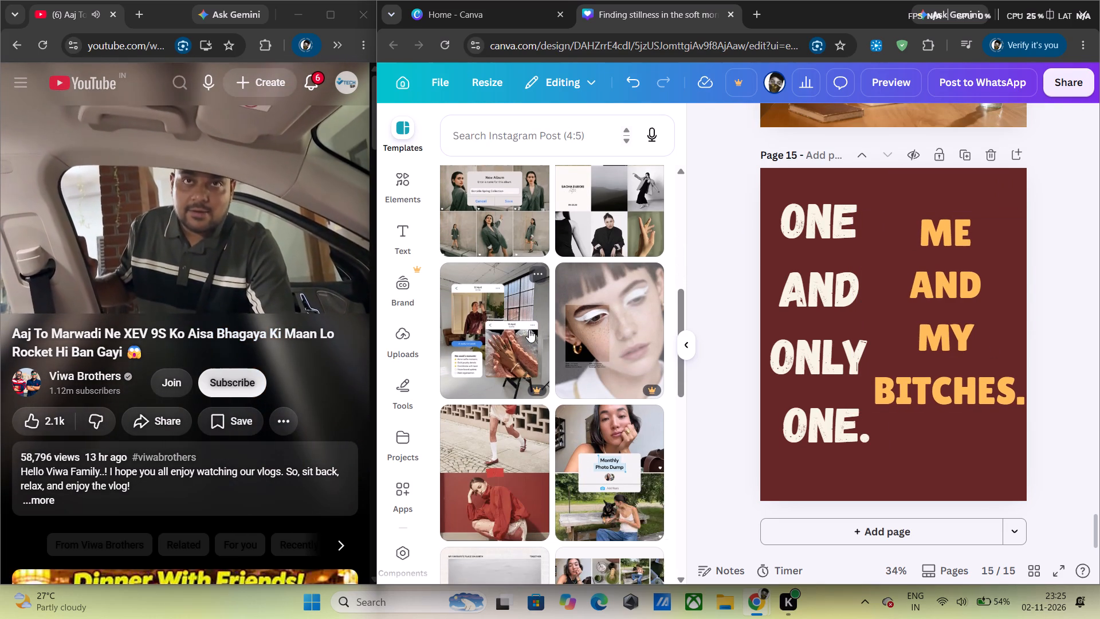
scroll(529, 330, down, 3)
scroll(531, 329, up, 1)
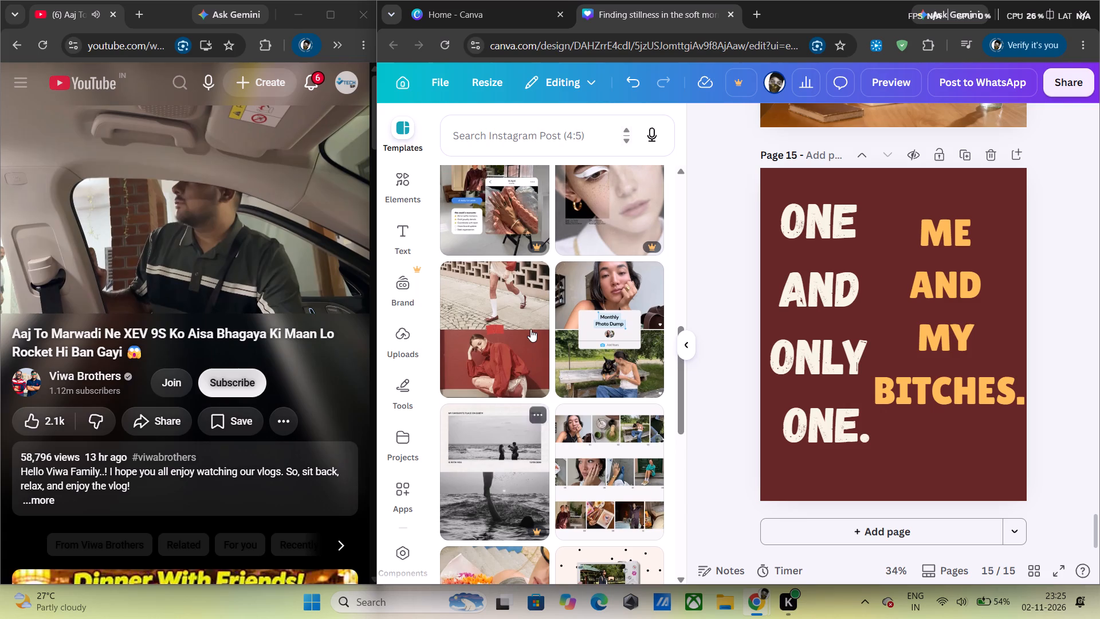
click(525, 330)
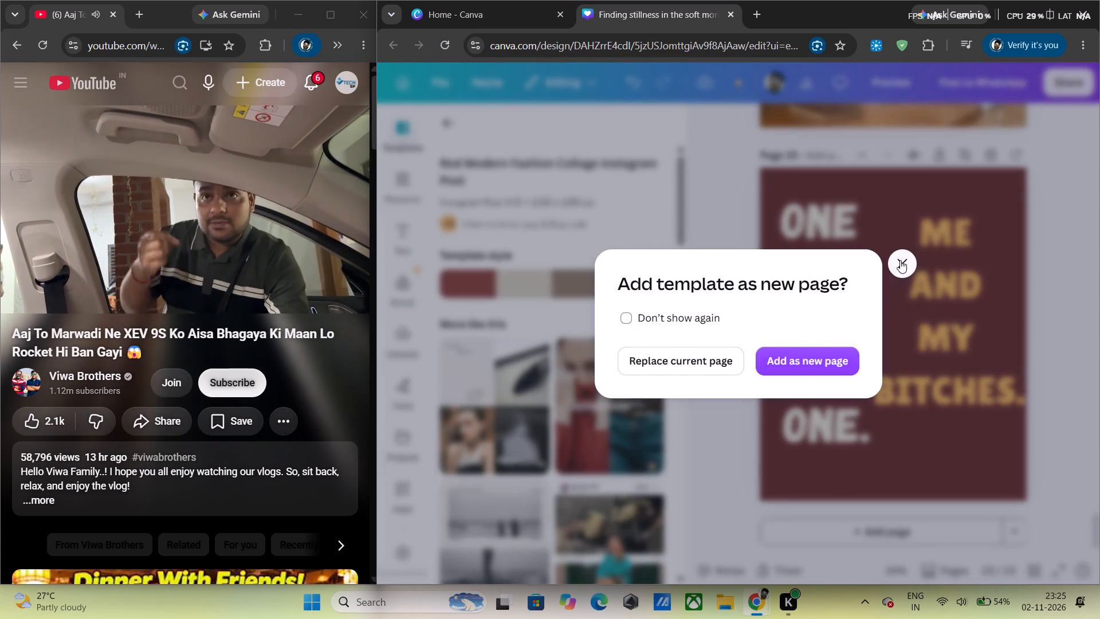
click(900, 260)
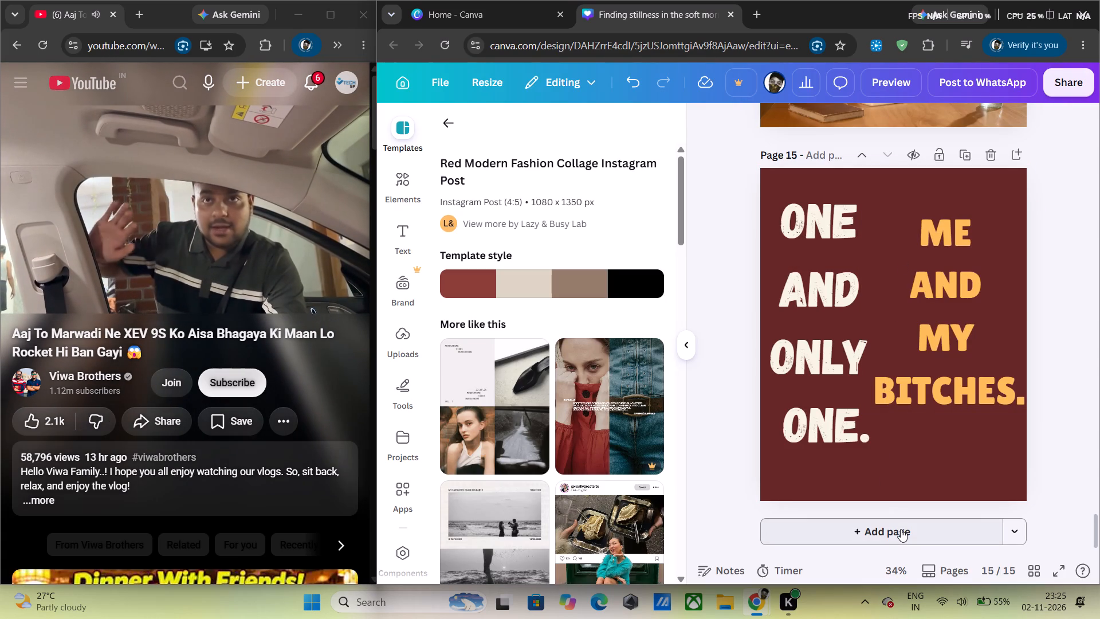
Add page 16 and apply the Sky Blue and Pastel Modern Nature Instagram Post template with four nature photos.
click(901, 530)
scroll(602, 434, down, 2)
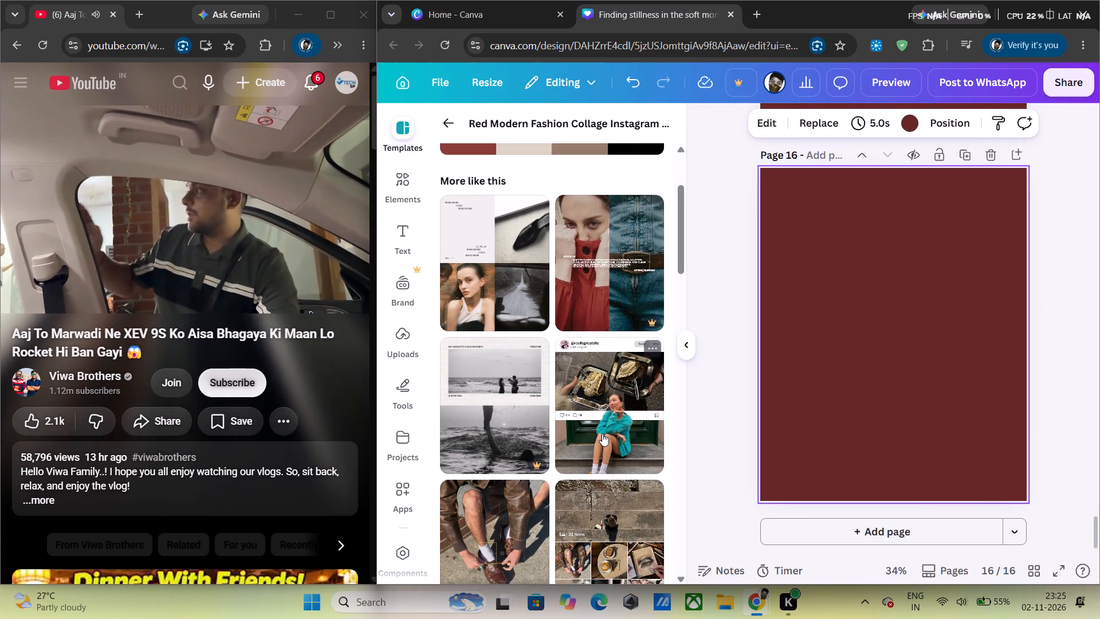
scroll(602, 433, down, 9)
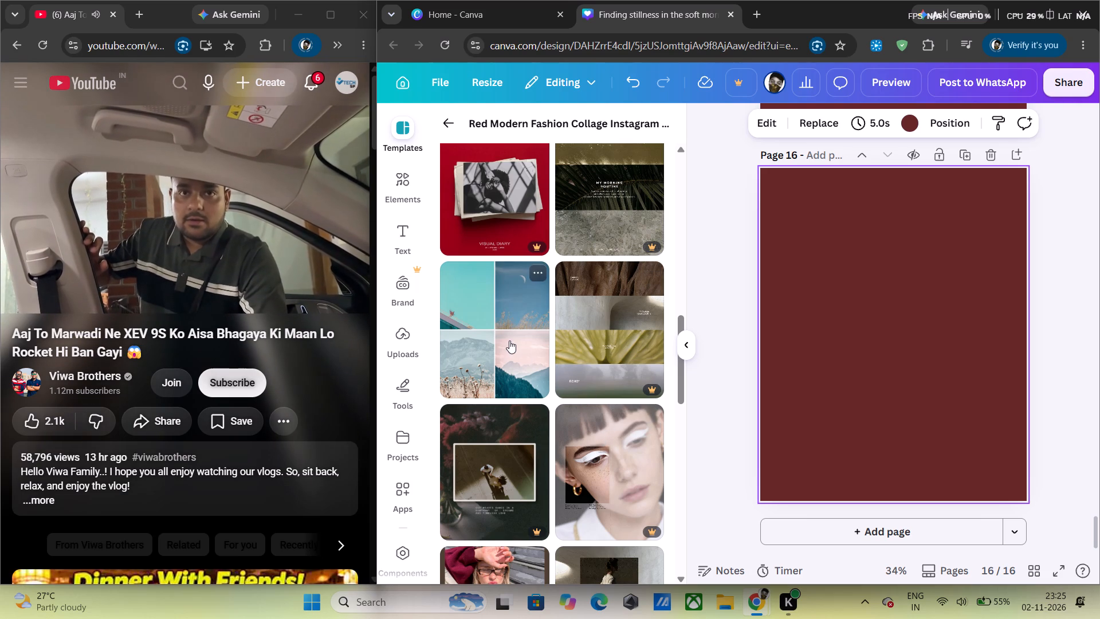
click(509, 340)
click(509, 339)
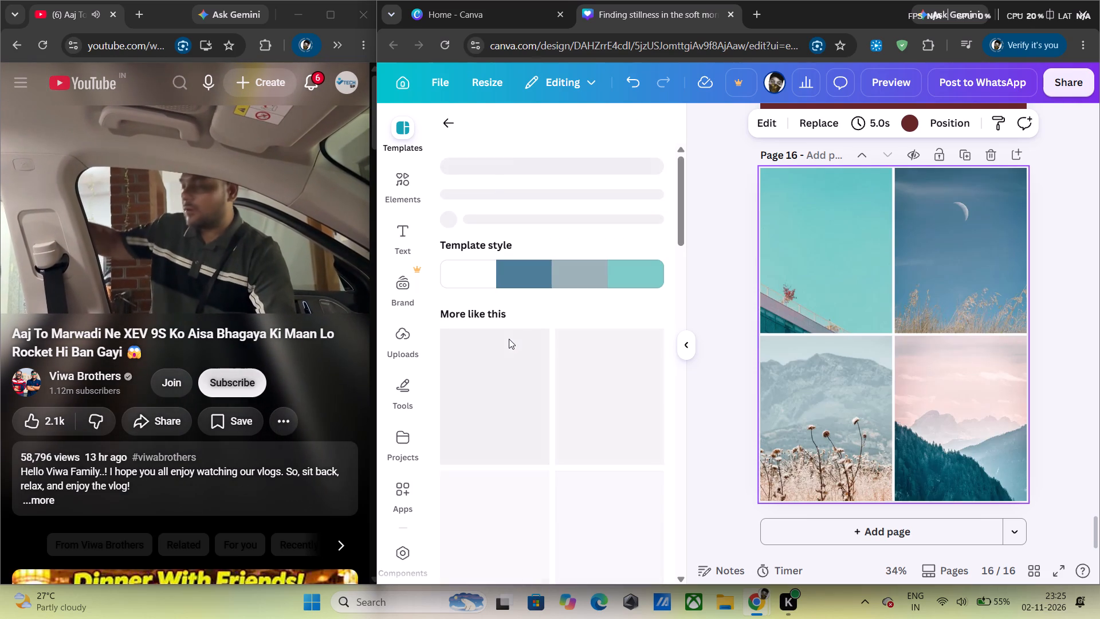
Open the crescent moon photo on page 16 for cropping and shift the image vertically within its frame.
click(932, 244)
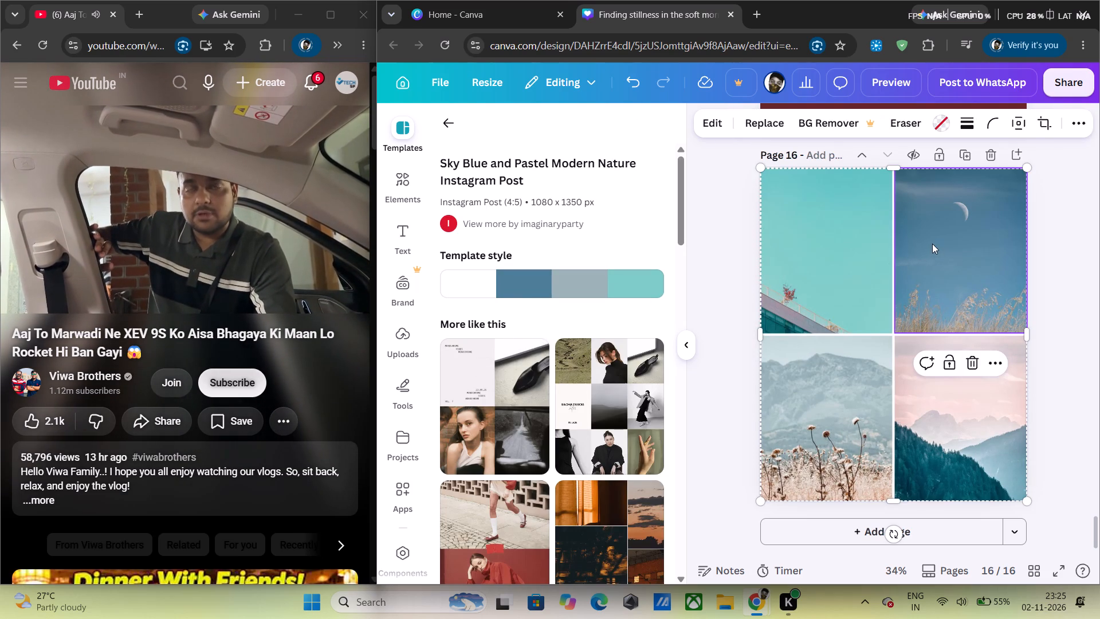
double_click(932, 244)
click(932, 244)
double_click(932, 244)
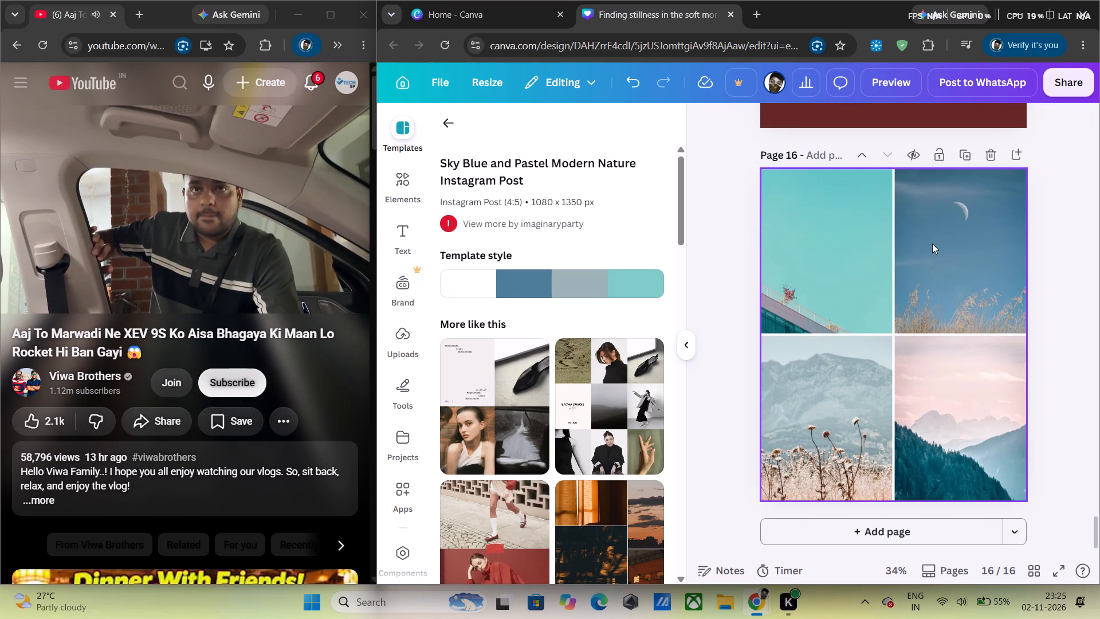
double_click(932, 243)
double_click(932, 243)
double_click(931, 243)
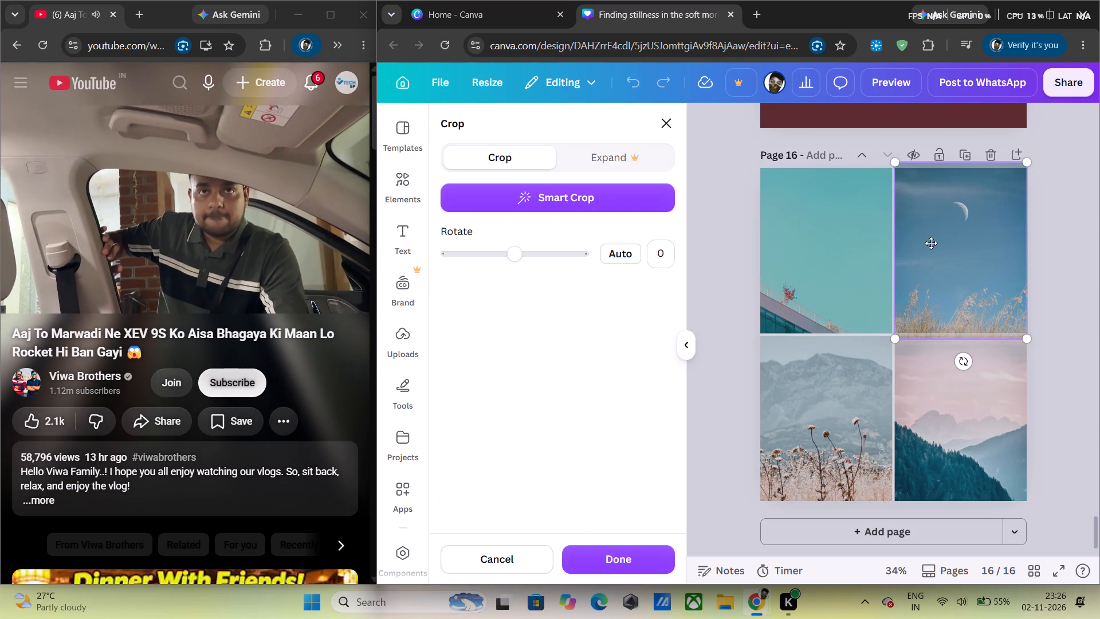
drag(931, 243, 930, 246)
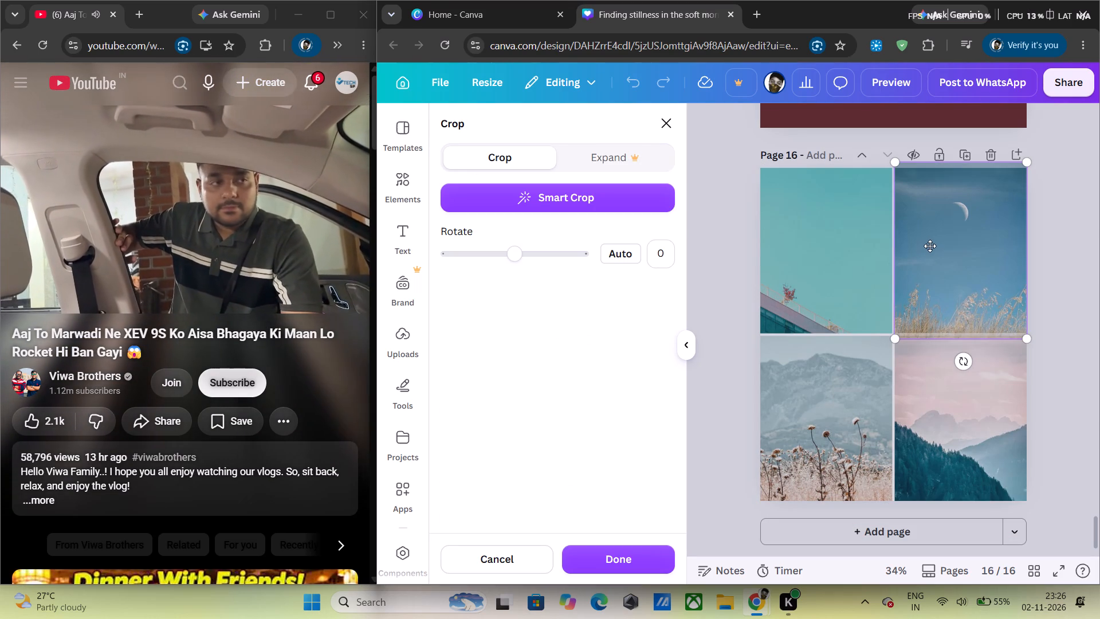
drag(930, 246, 930, 256)
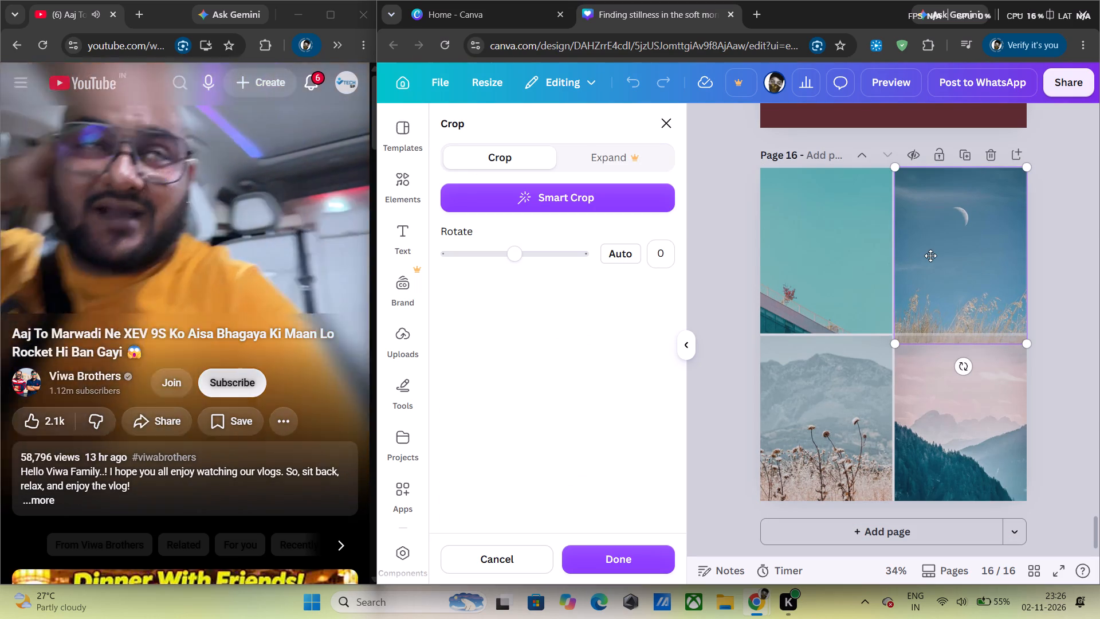
drag(928, 254, 928, 239)
Open the turquoise sky photo on page 16 for cropping and shift the image up within its frame.
click(843, 233)
double_click(843, 231)
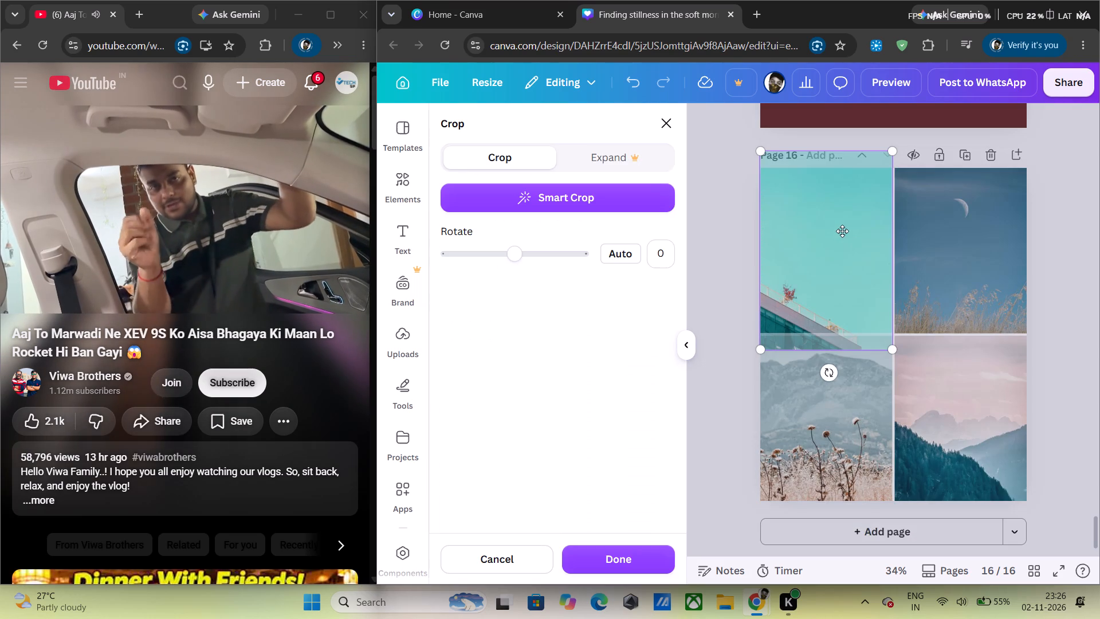
drag(841, 231, 854, 218)
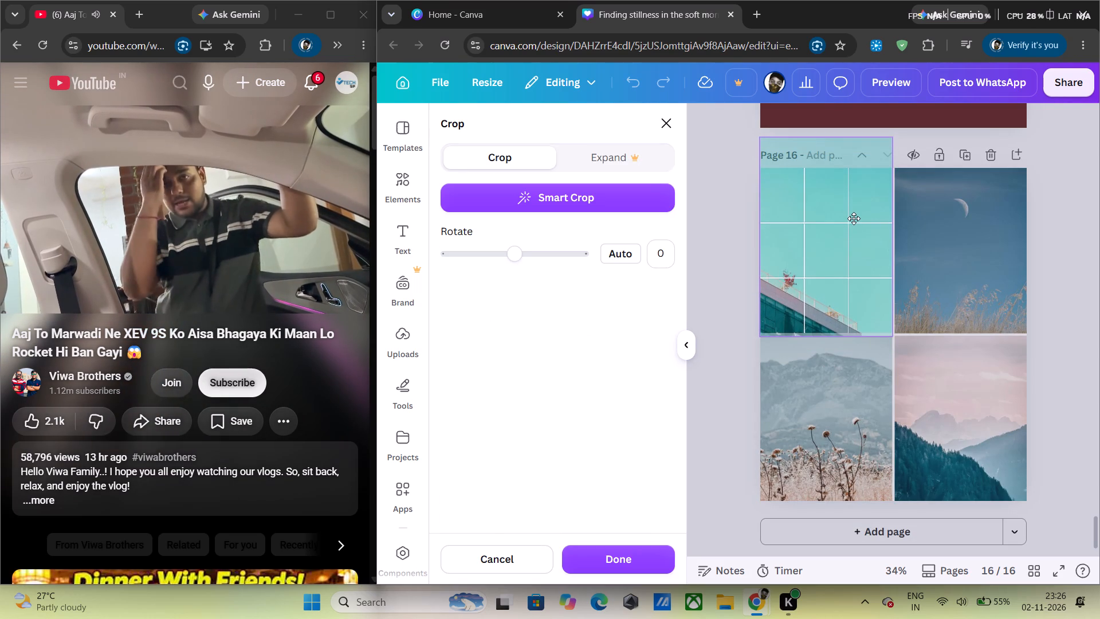
Shift the teal-sky building photo slightly down within its top-left grid cell on page 16.
drag(854, 218, 854, 222)
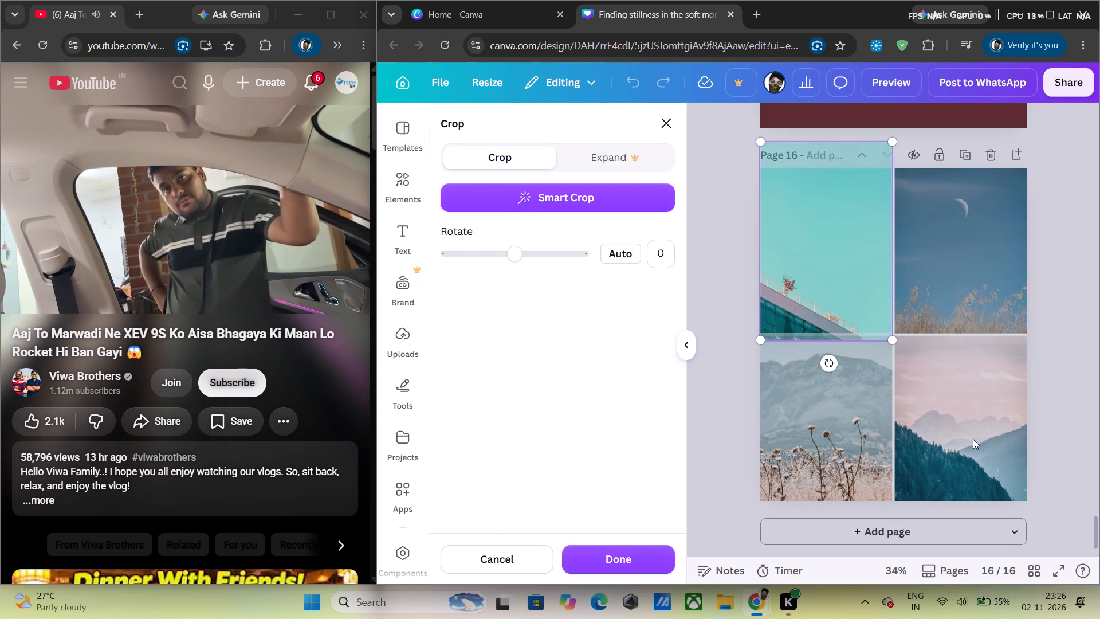
Reposition and slightly enlarge the pink-sky mountain photo within its bottom-right grid cell on page 16.
click(975, 438)
double_click(975, 436)
drag(973, 432, 973, 416)
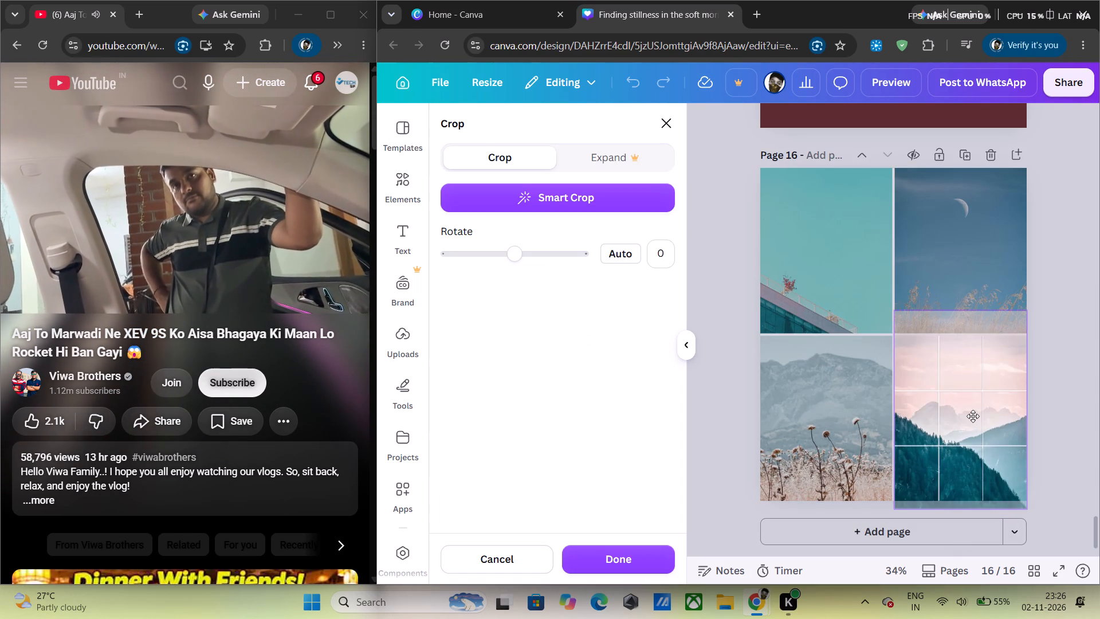
drag(973, 416, 975, 422)
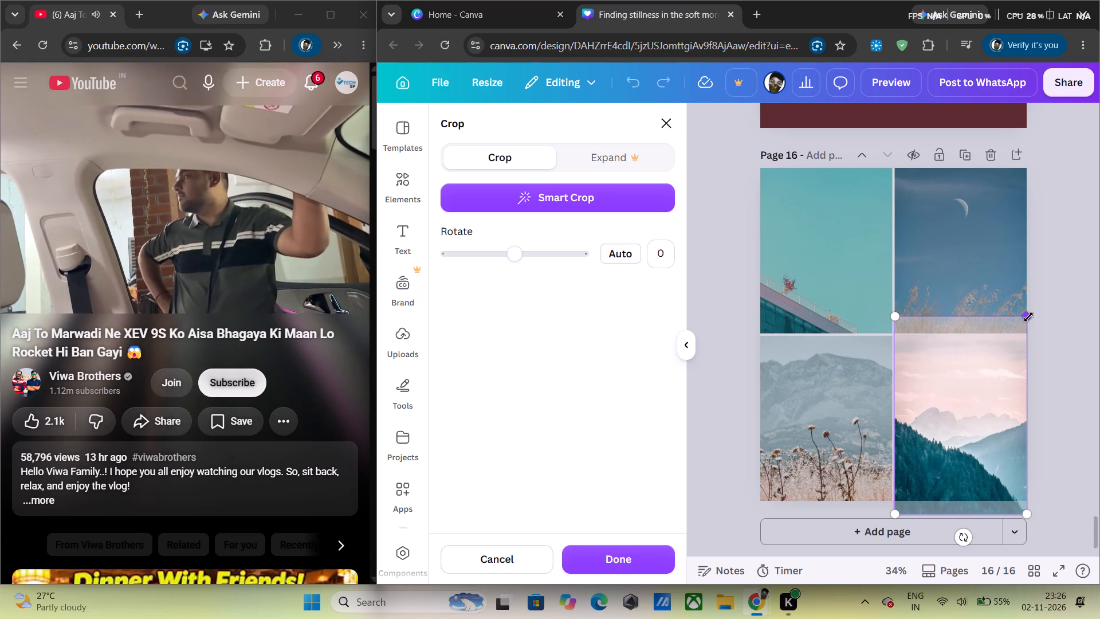
drag(1028, 317, 1037, 307)
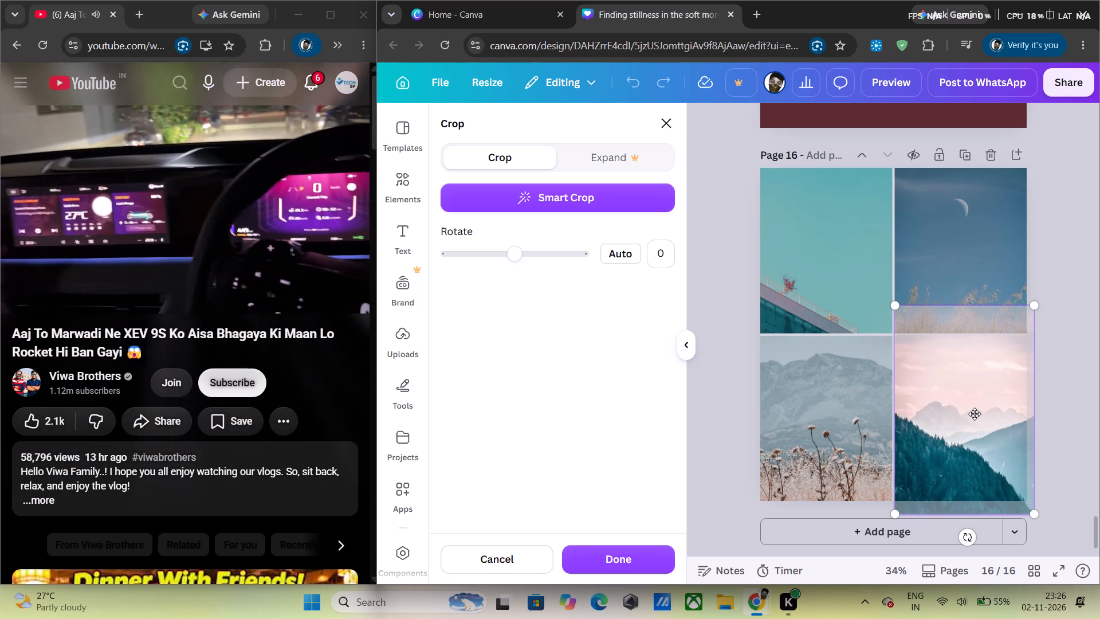
drag(975, 414, 976, 421)
click(854, 428)
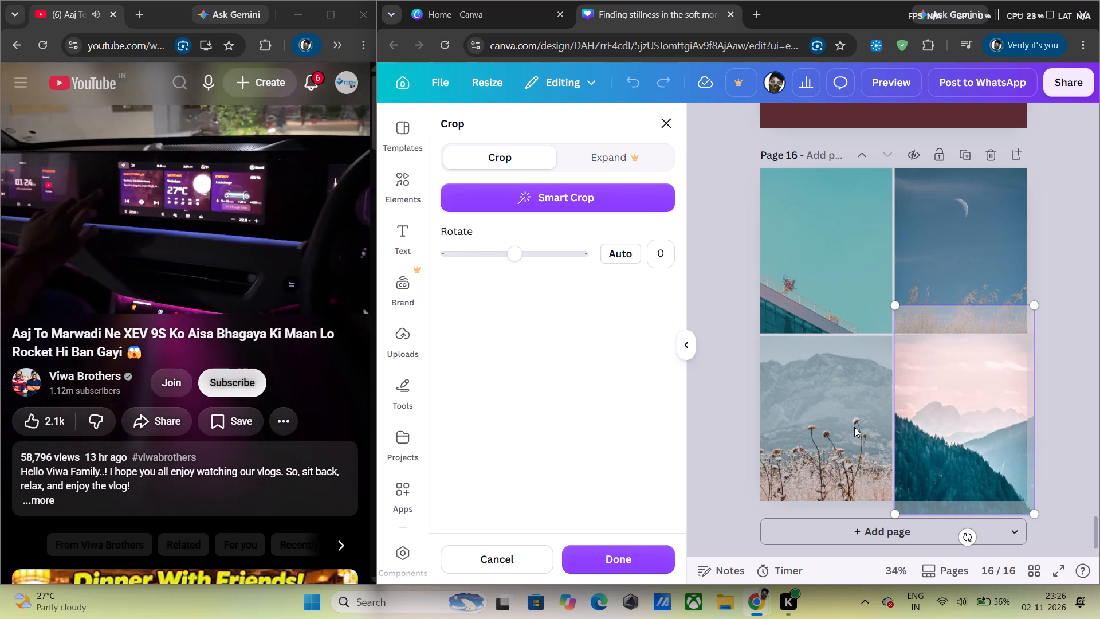
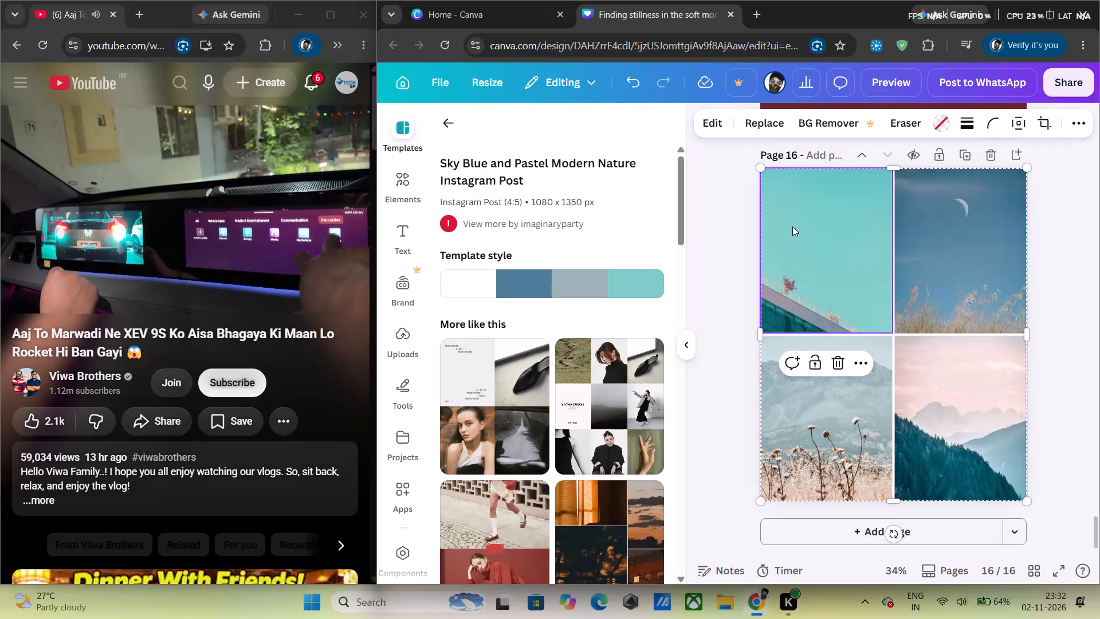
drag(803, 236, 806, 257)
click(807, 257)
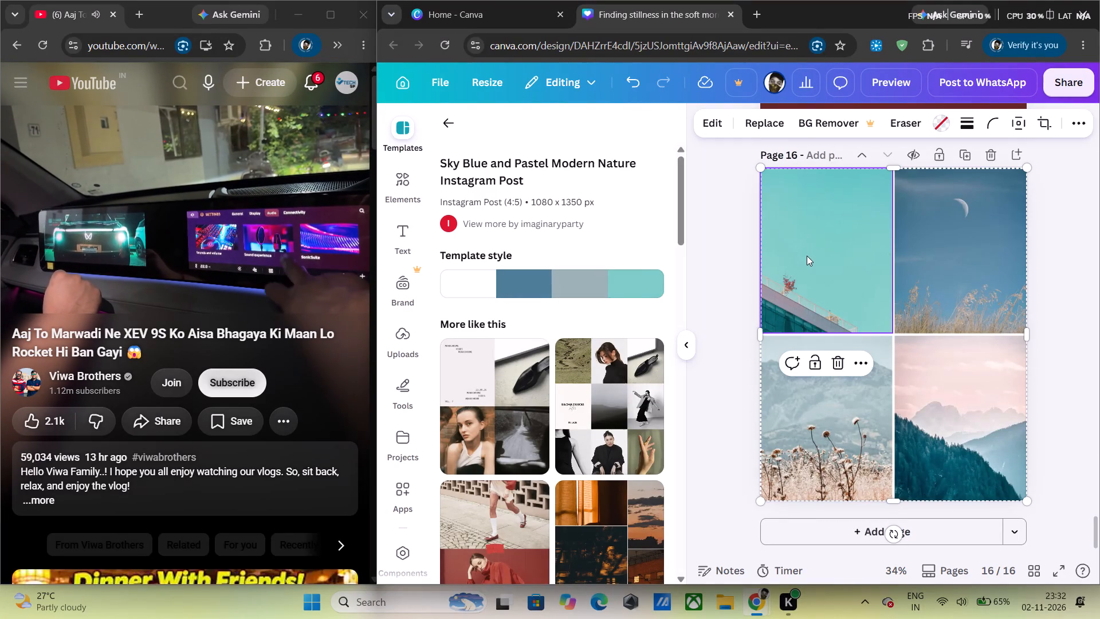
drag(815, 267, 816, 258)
Add page 17 and fill it with the four-photo Neutral Minimalist Decor Instagram Post template.
click(875, 535)
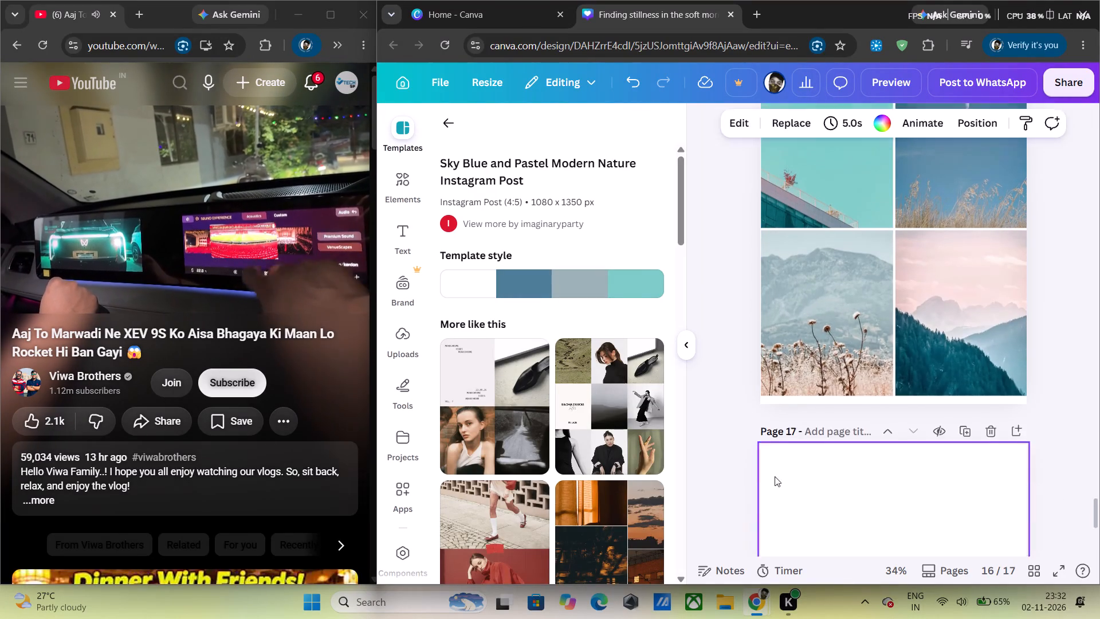
click(411, 137)
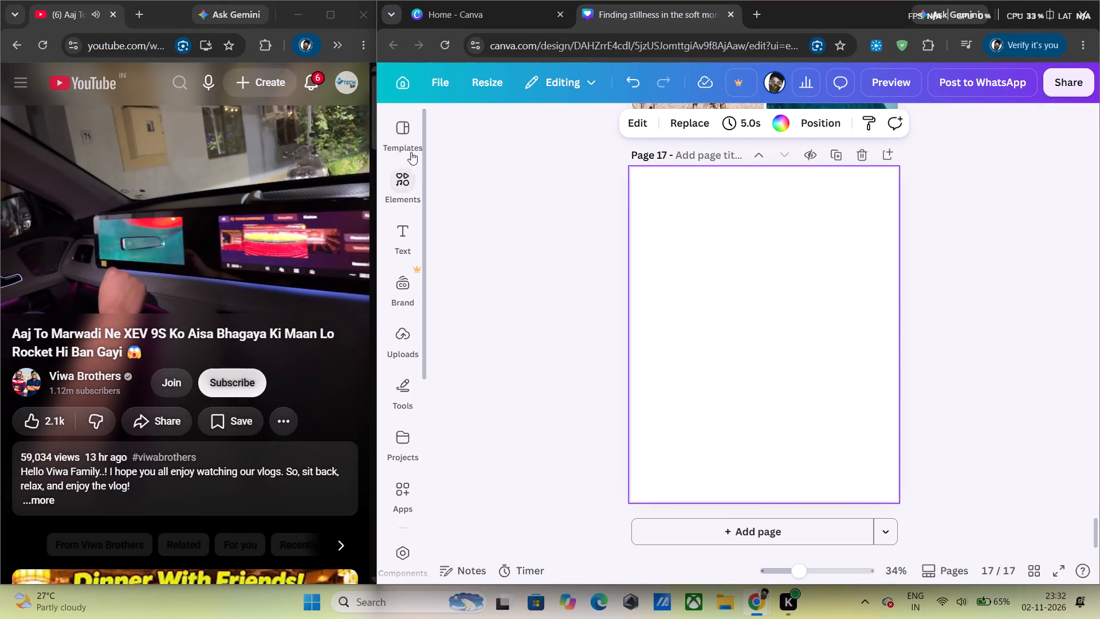
click(407, 131)
scroll(549, 412, down, 8)
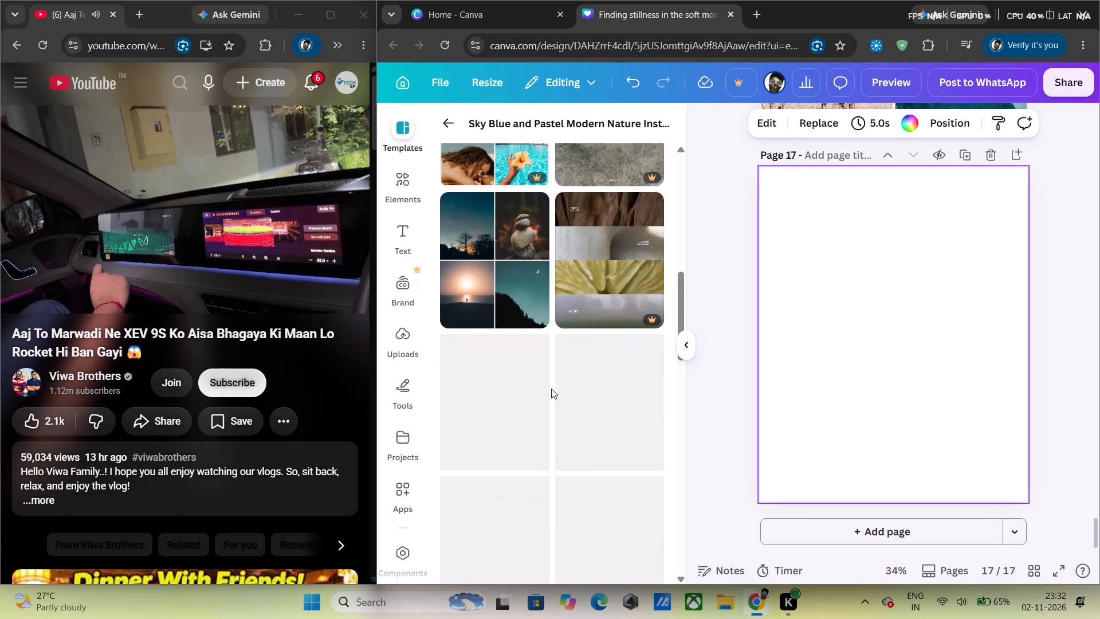
scroll(551, 389, down, 2)
scroll(490, 211, down, 5)
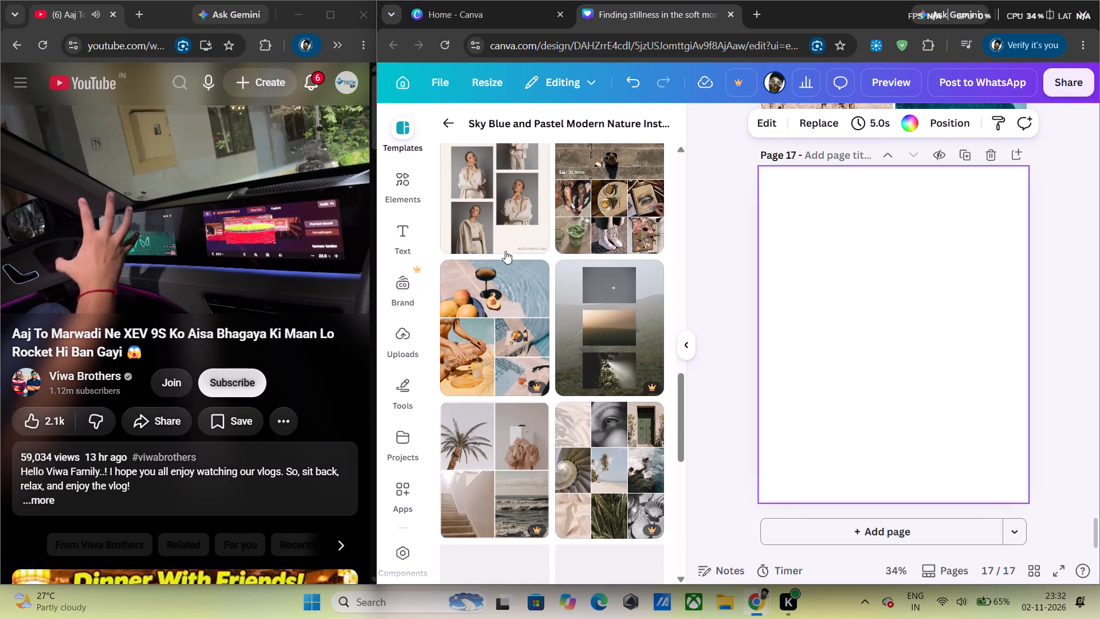
scroll(509, 284, down, 6)
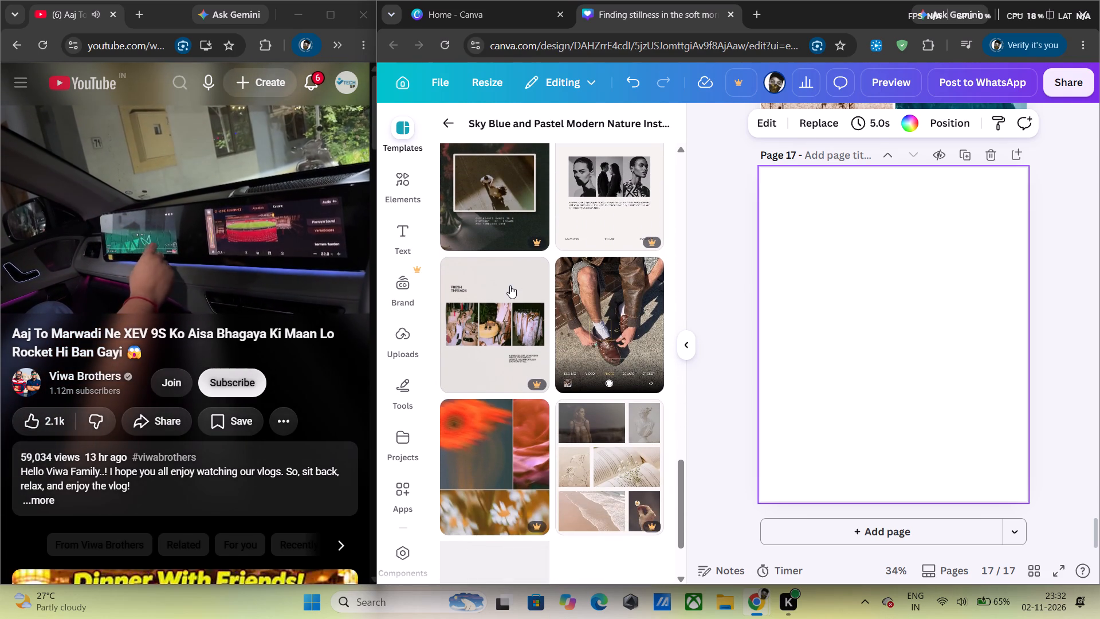
scroll(510, 286, down, 3)
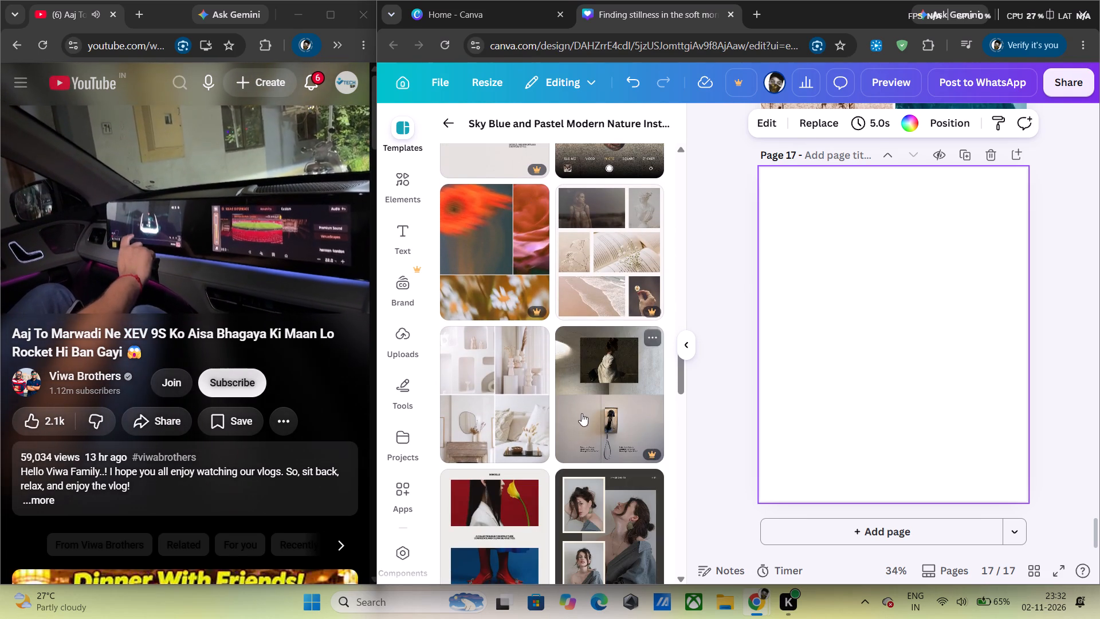
click(509, 411)
Give the bottom-left mirror and fireplace photo on page 17 a green cast by setting its tint to -39.
click(838, 391)
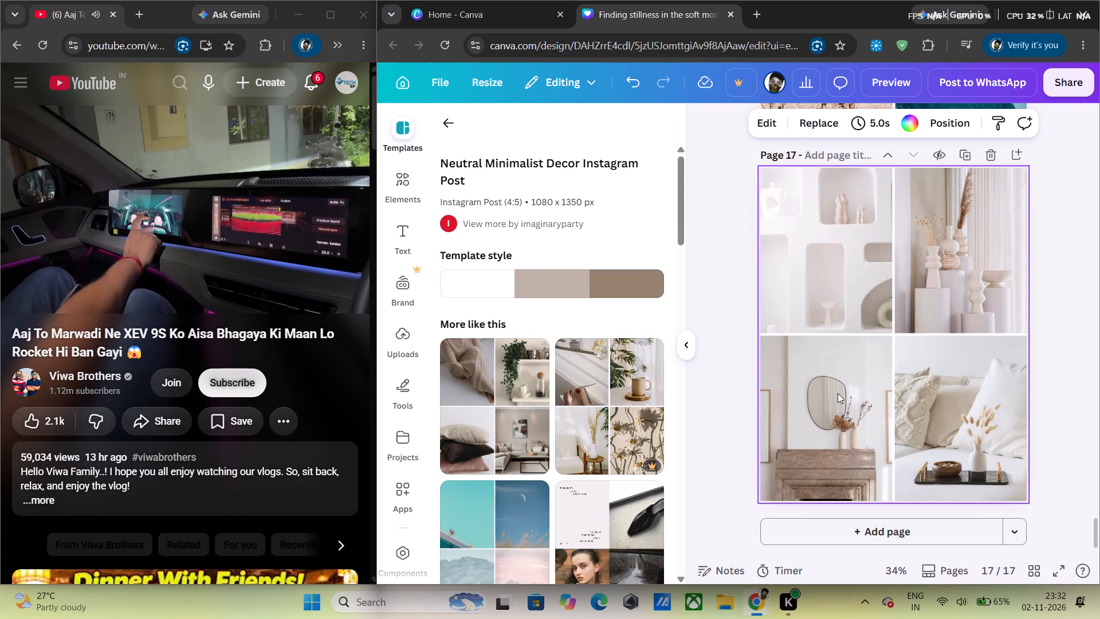
triple_click(839, 393)
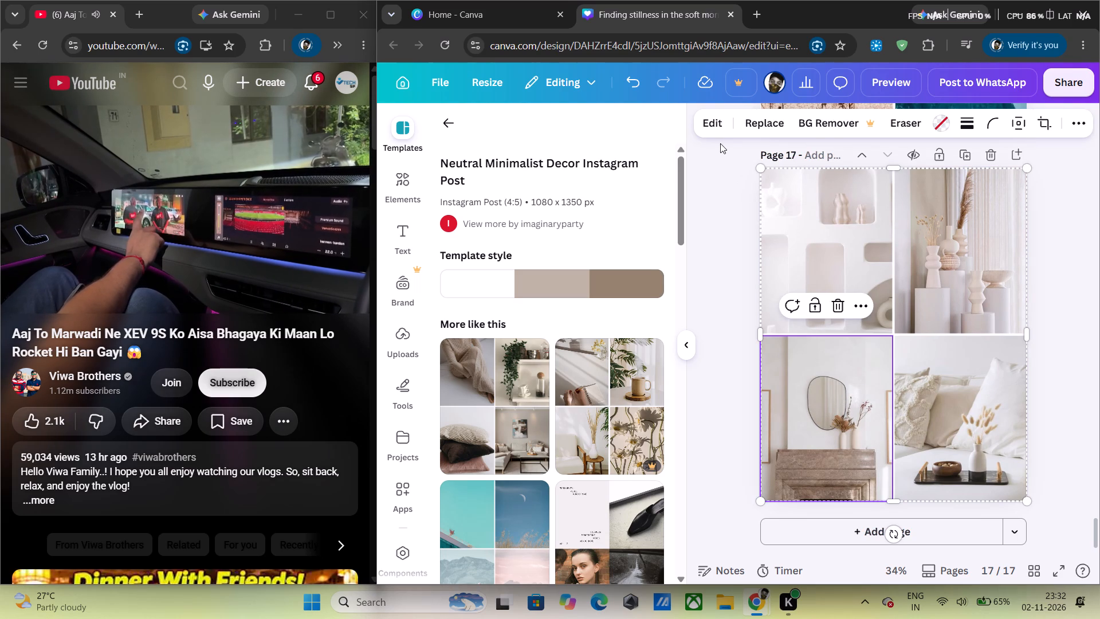
click(710, 127)
click(458, 275)
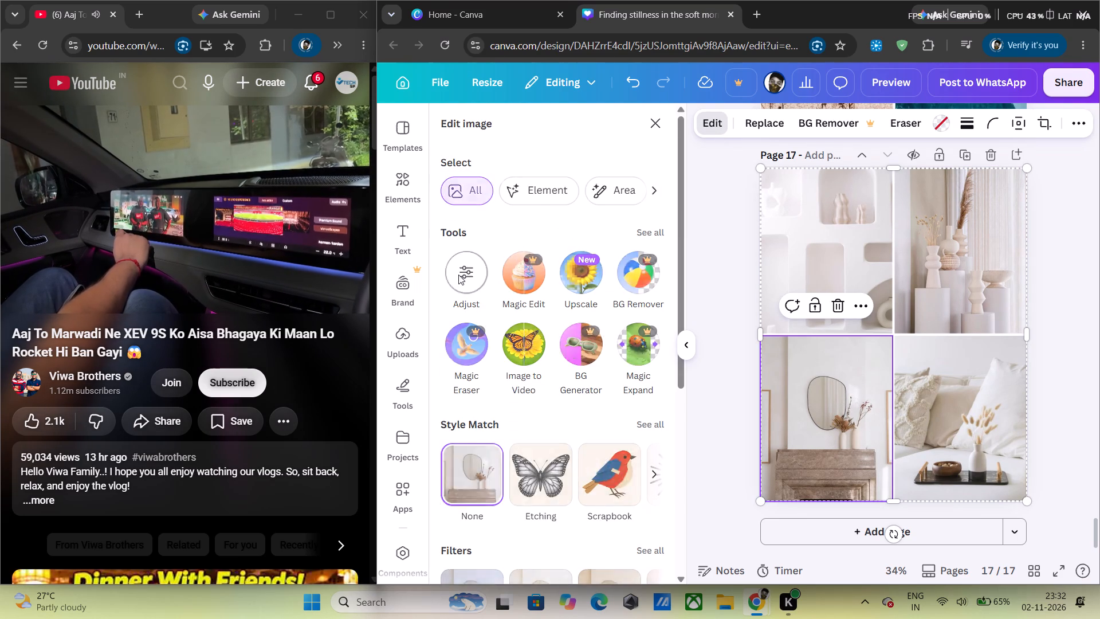
drag(526, 366, 498, 377)
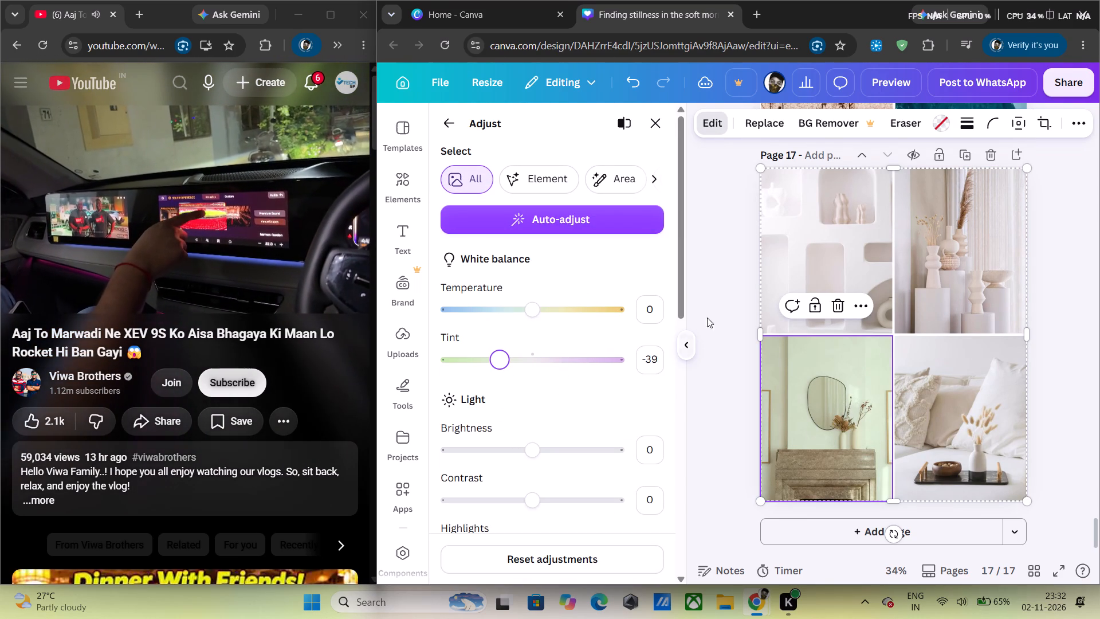
Try pink and green tints on the top-left wall niche photo on page 17, settling on a tint of -24.
click(788, 252)
click(719, 124)
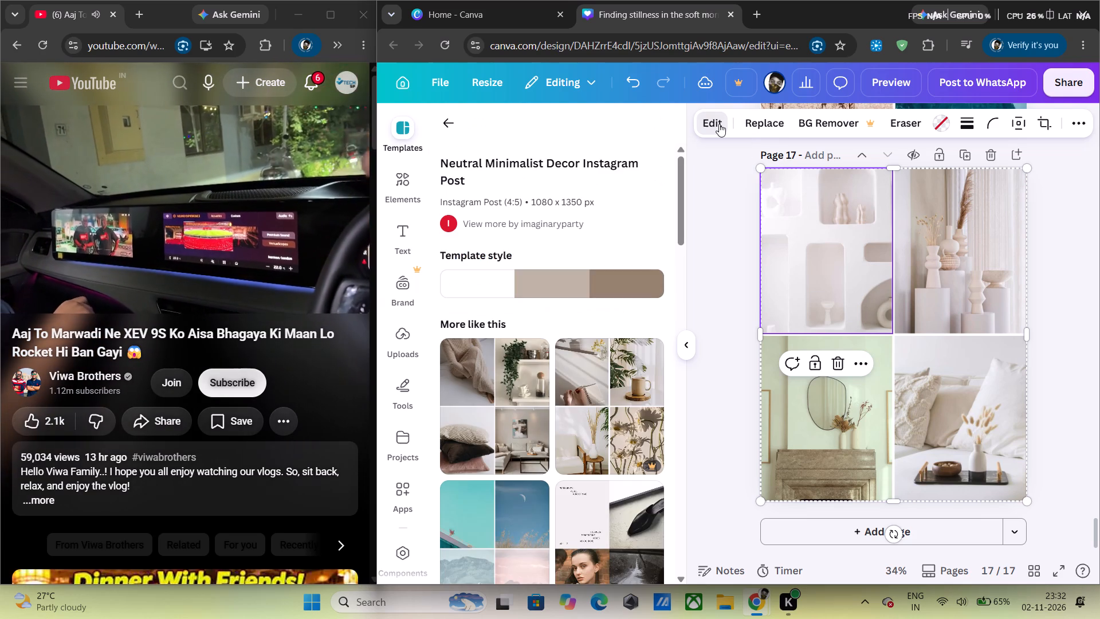
click(719, 124)
click(459, 274)
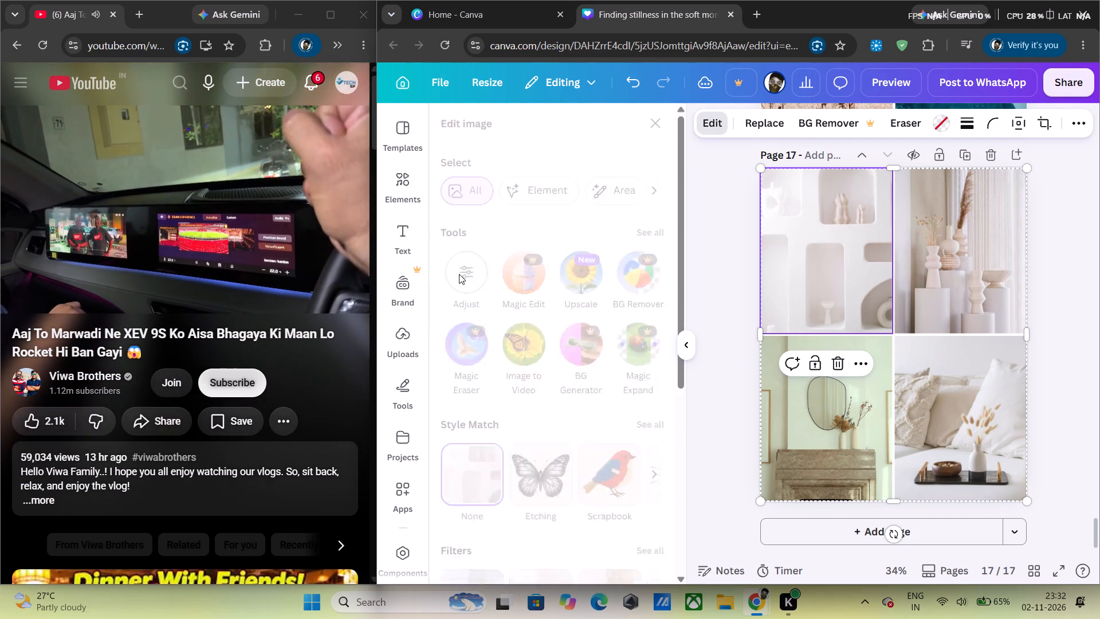
drag(541, 360, 583, 361)
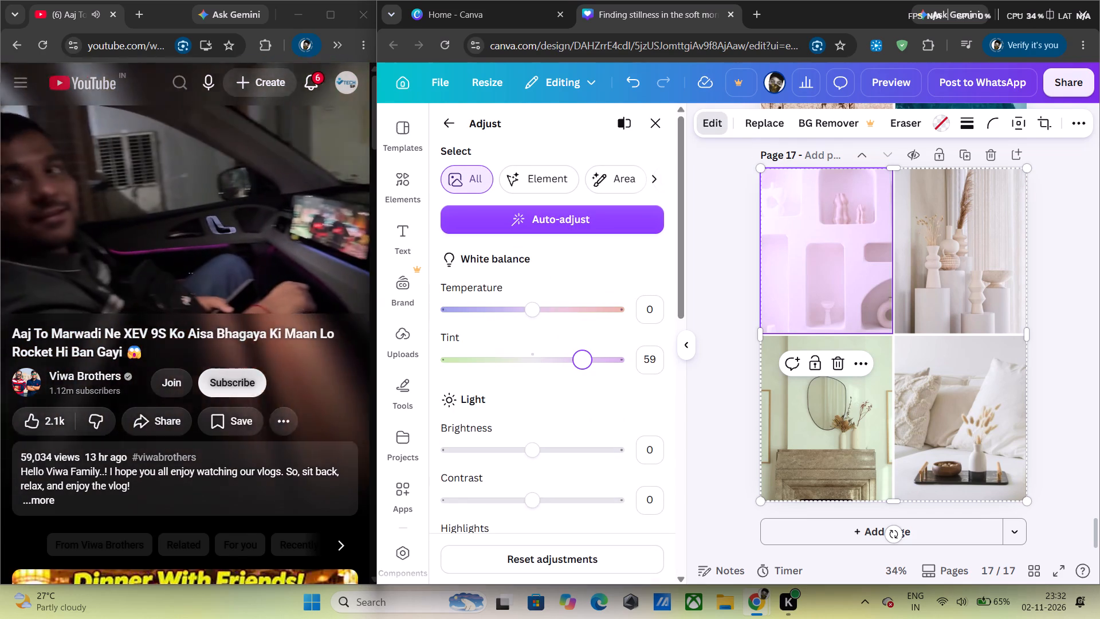
drag(583, 361, 561, 365)
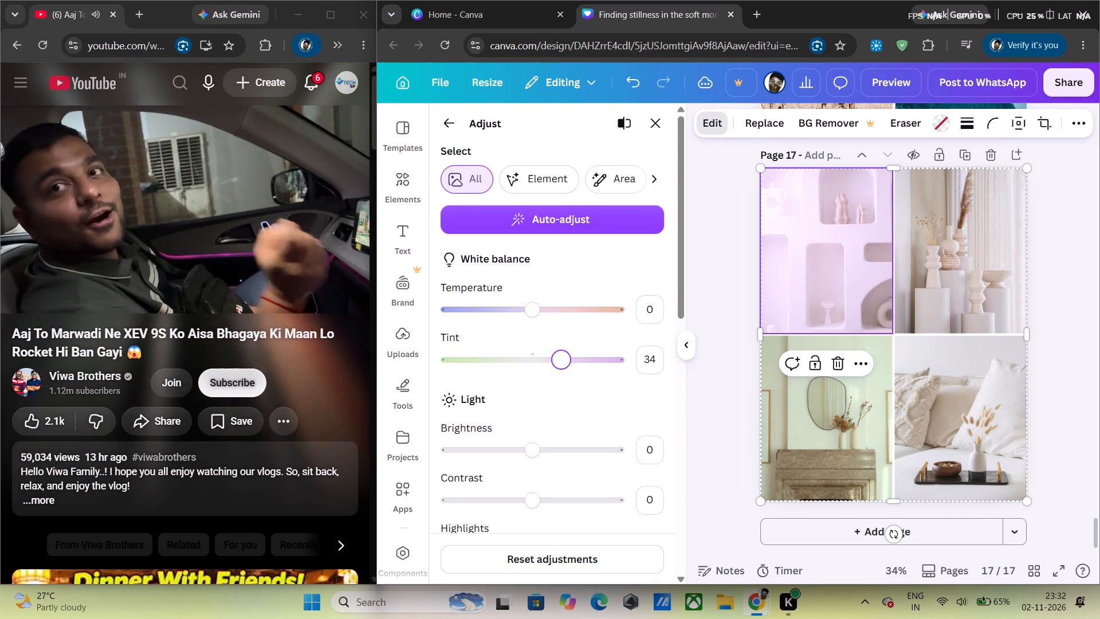
drag(561, 365, 504, 367)
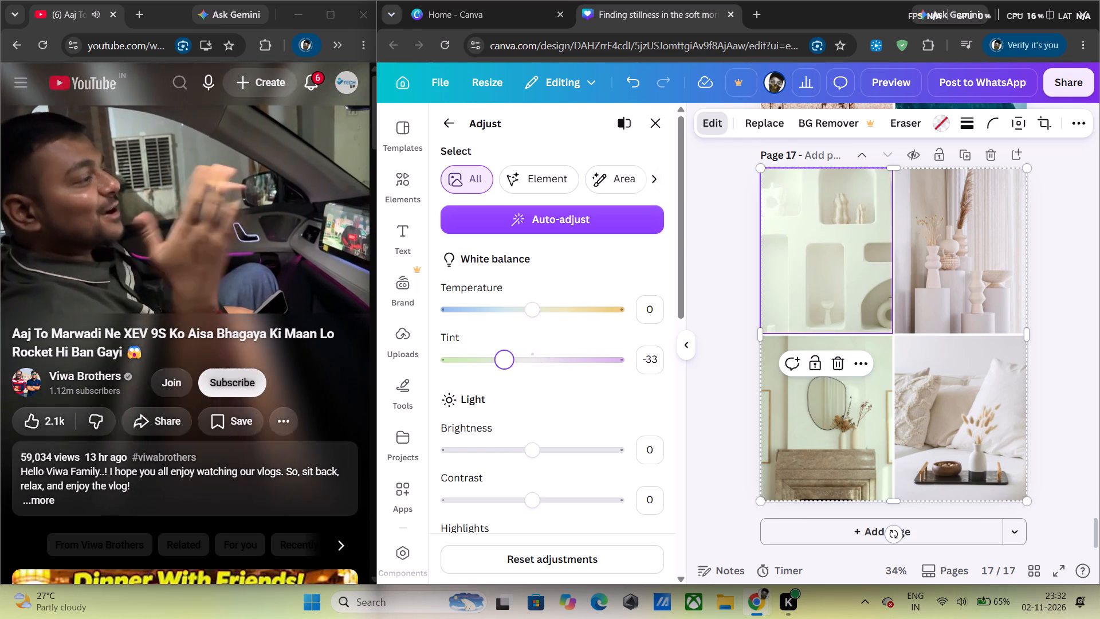
drag(504, 367, 516, 359)
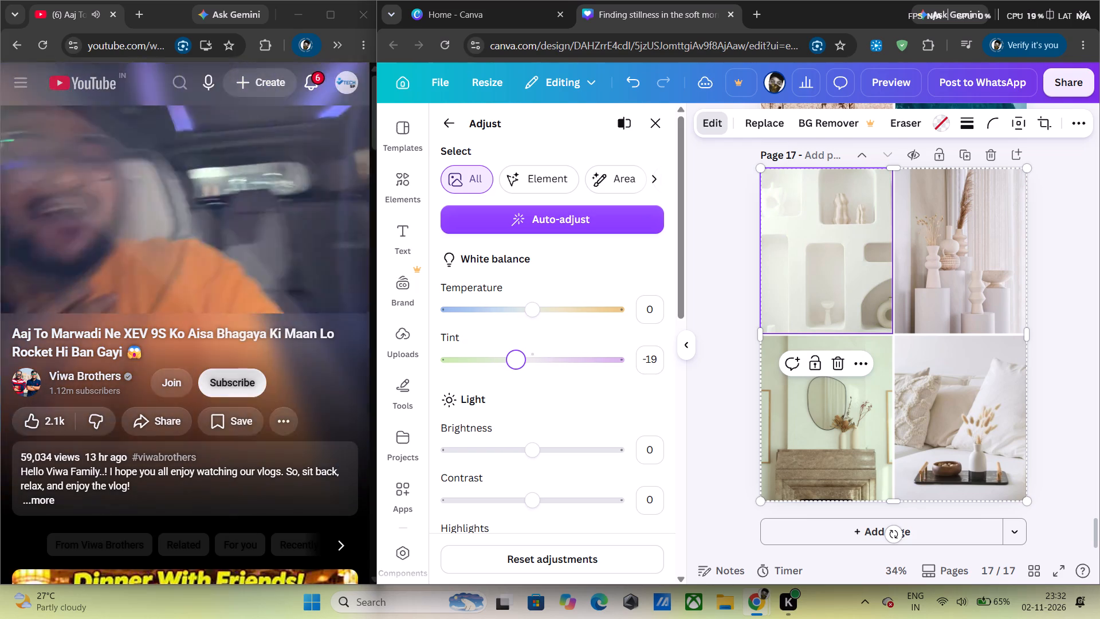
drag(516, 359, 512, 362)
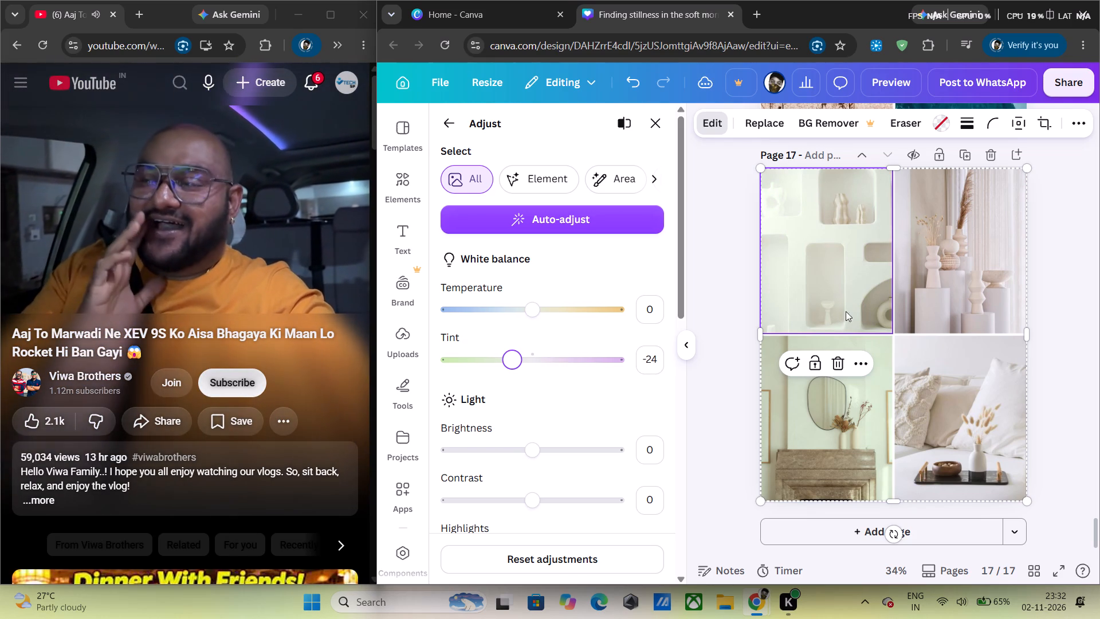
Shift the top-right vases photo on page 17 towards green with a tint of about -33.
click(918, 290)
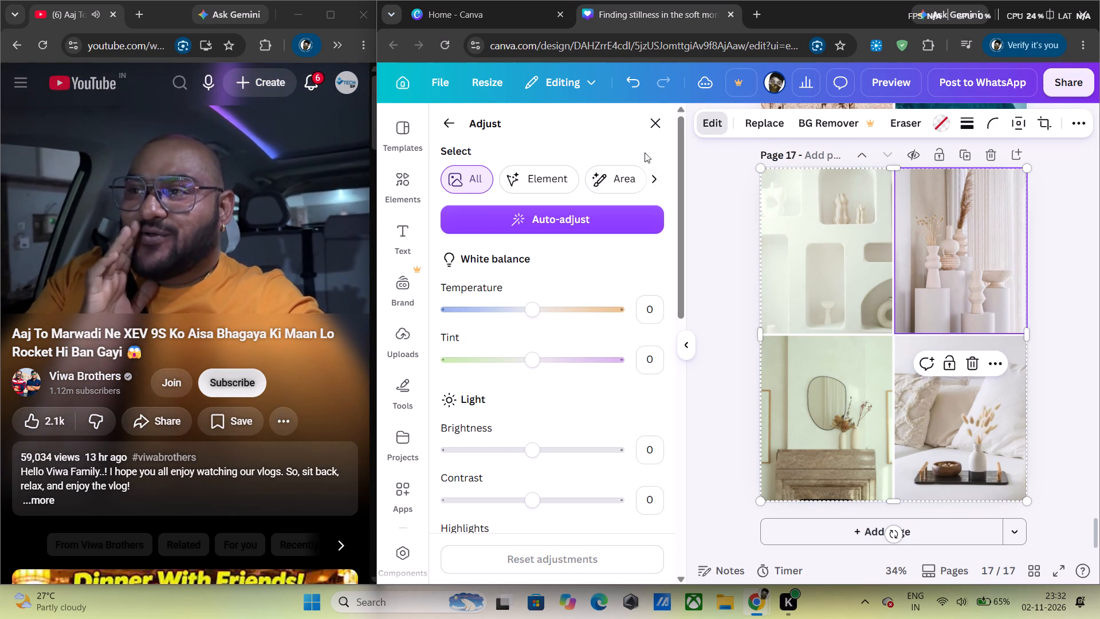
click(720, 123)
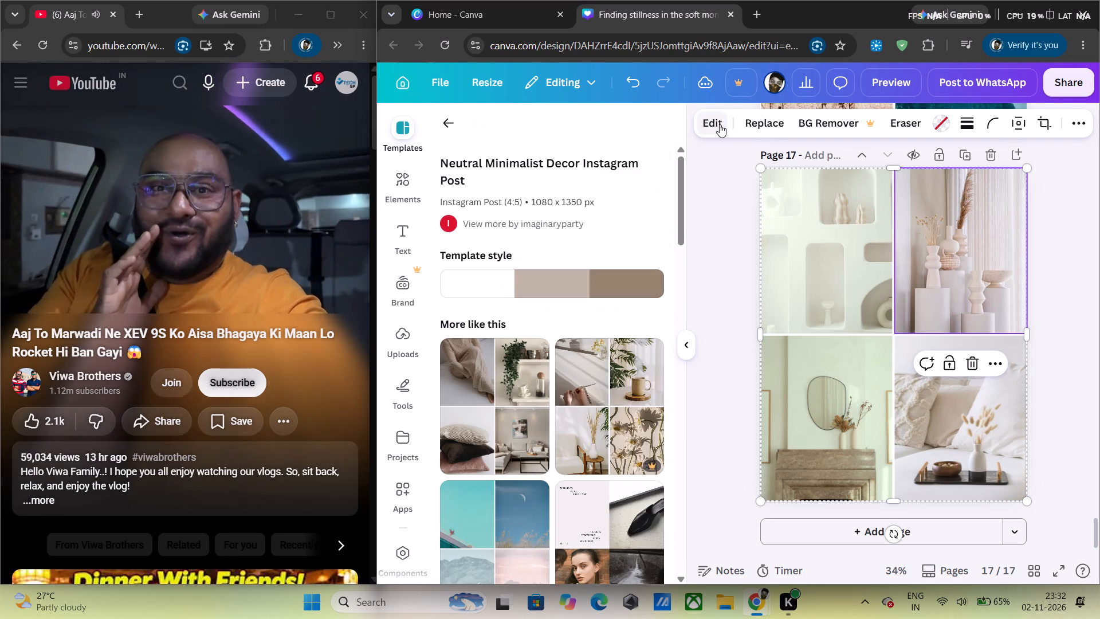
click(720, 125)
drag(480, 272, 486, 271)
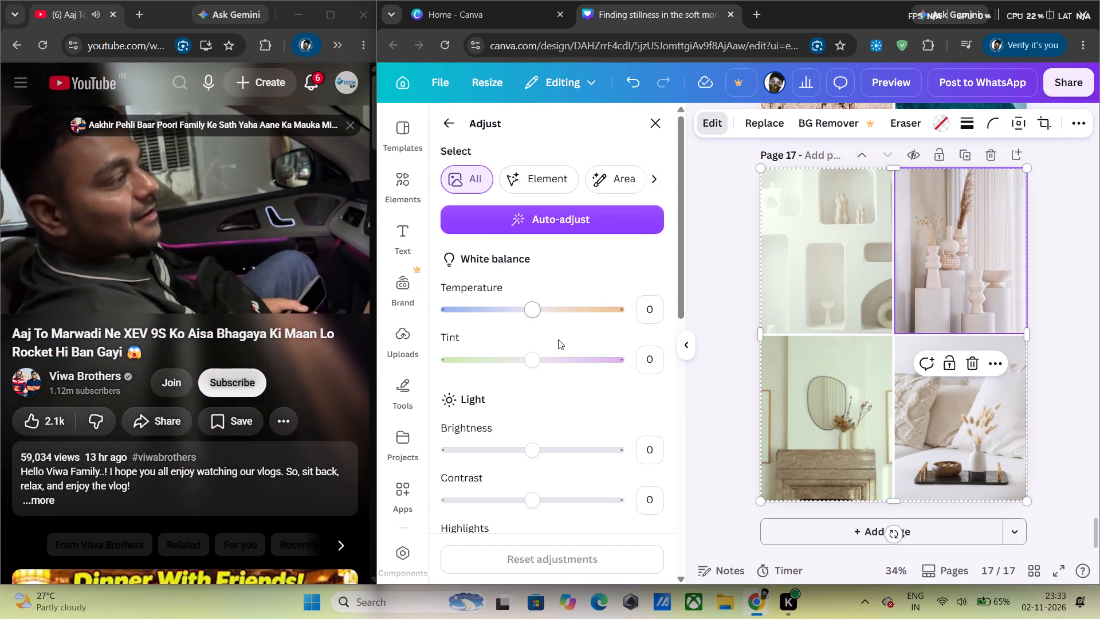
drag(536, 359, 513, 360)
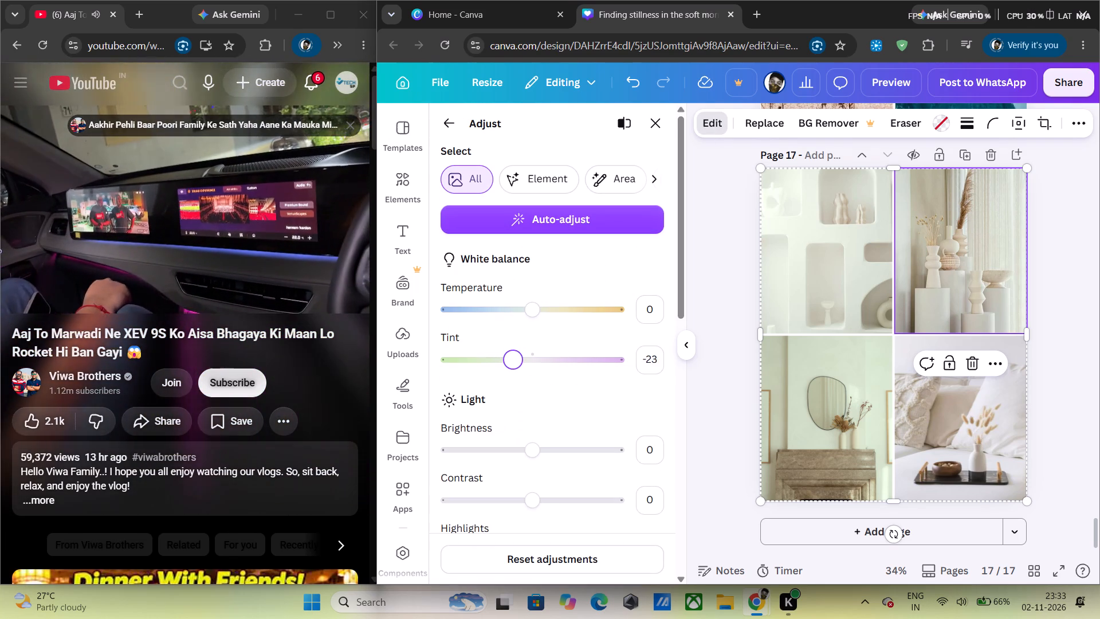
drag(513, 360, 504, 367)
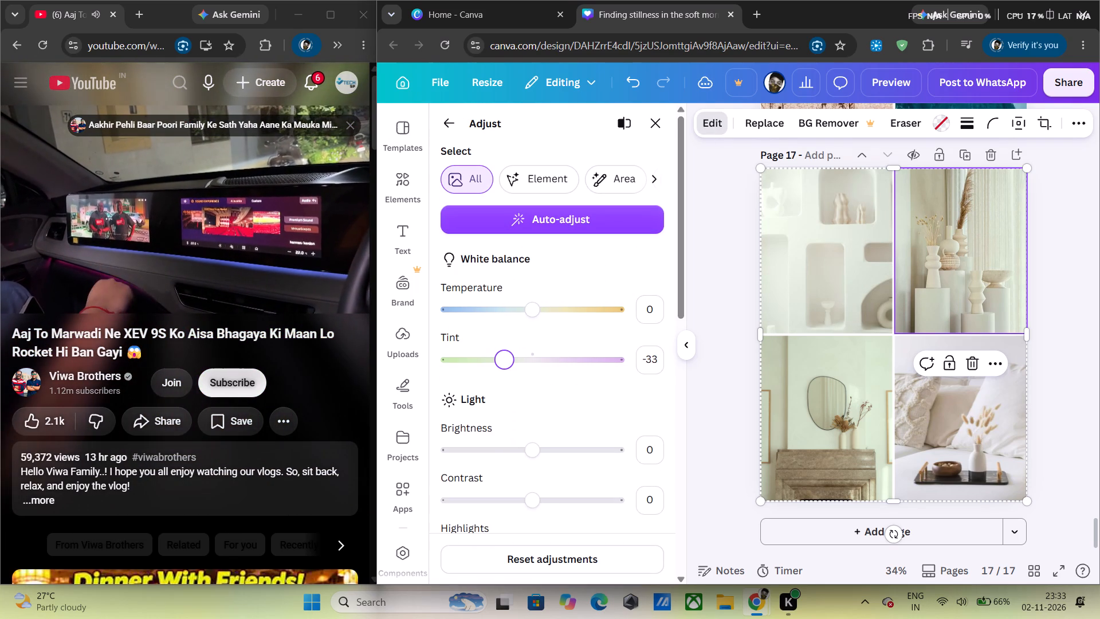
drag(504, 367, 503, 368)
Set the tint of the bottom-right sofa and tray photo on page 17 to -43.
click(938, 469)
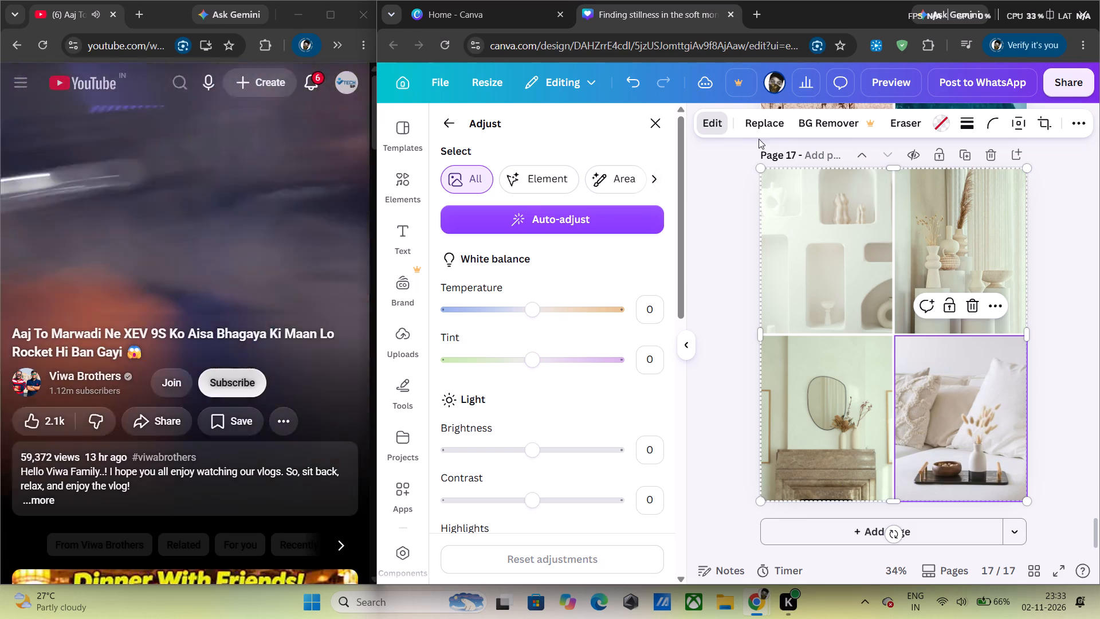
drag(531, 358, 495, 366)
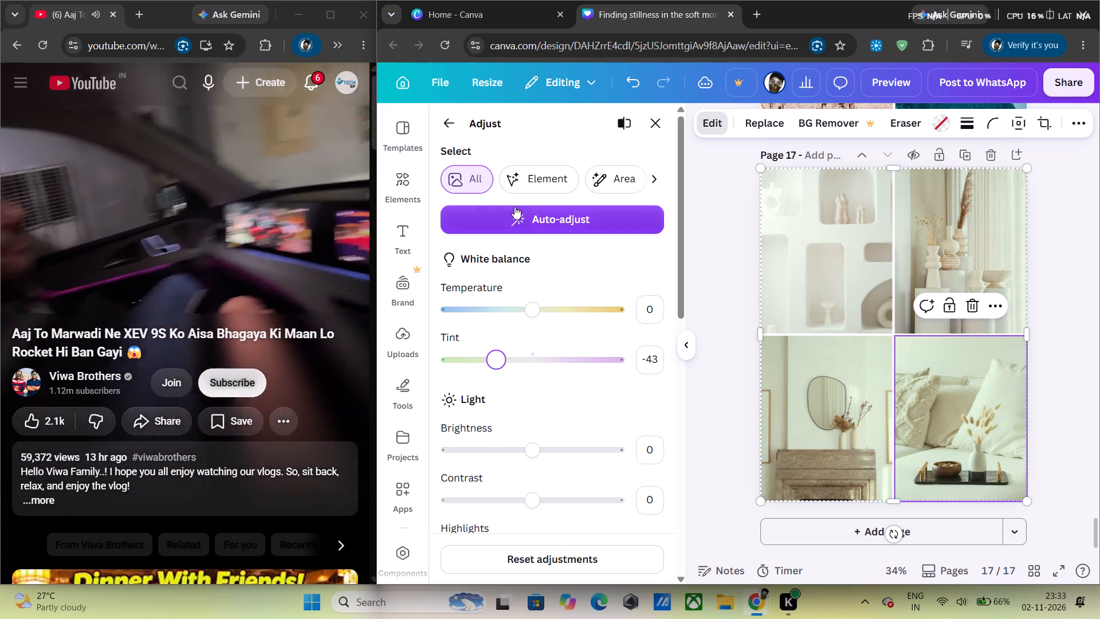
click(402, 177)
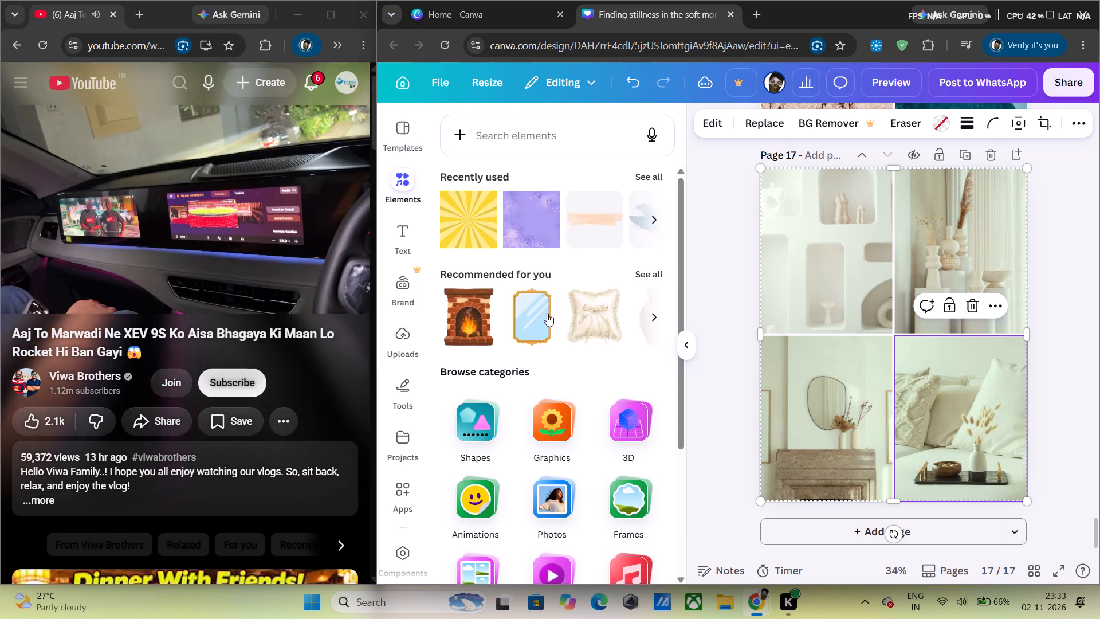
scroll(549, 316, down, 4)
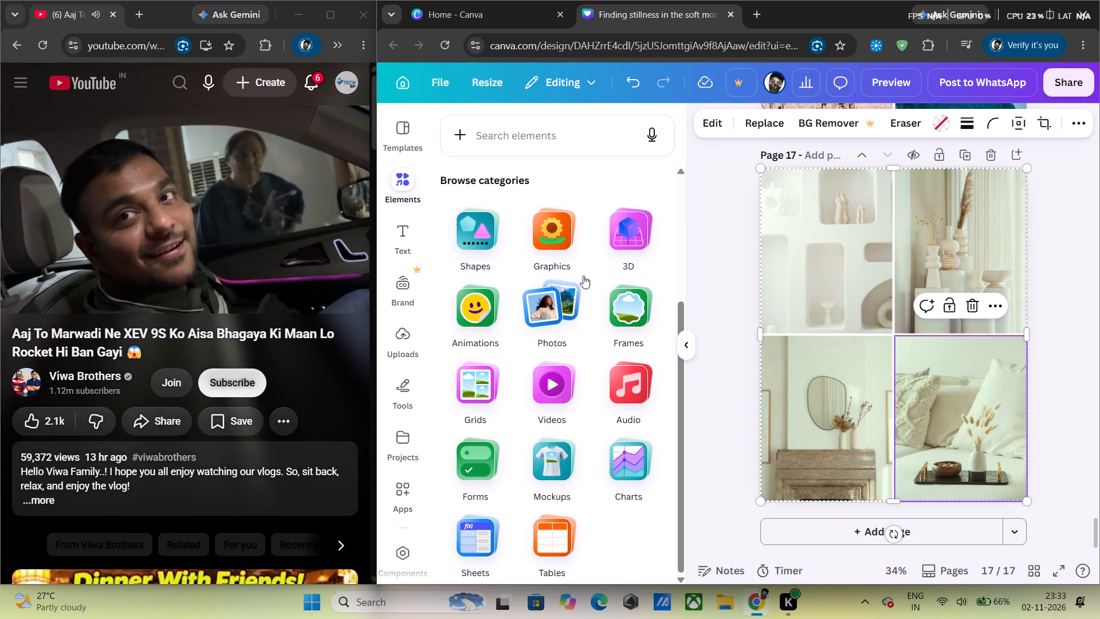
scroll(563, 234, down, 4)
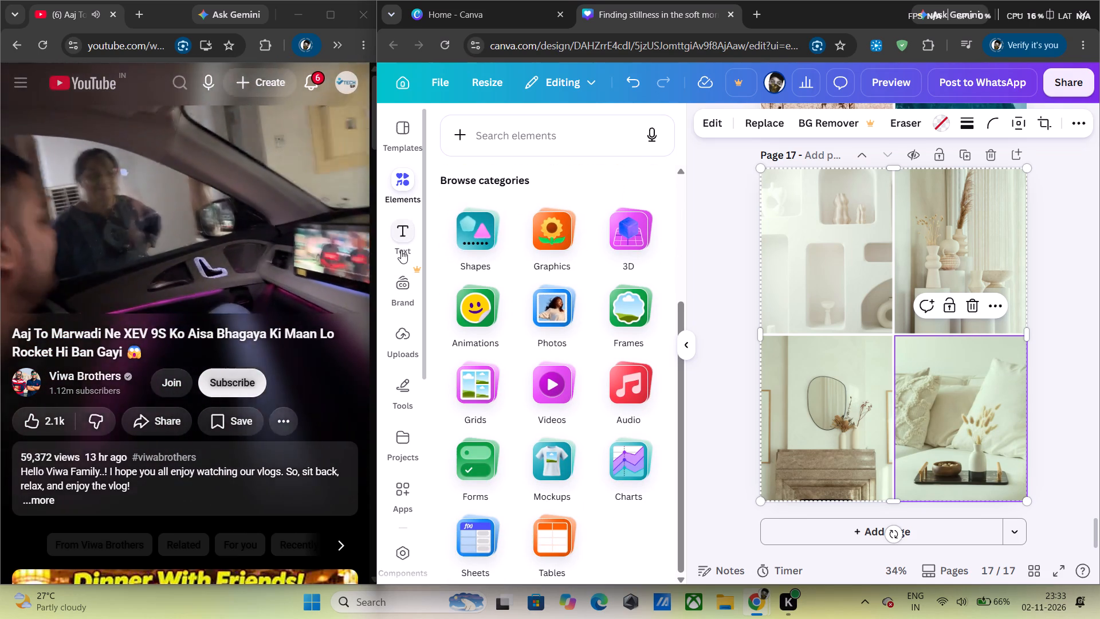
Add a text box at the centre of page 17 with the person's name in capitals, at font size 46.
click(402, 245)
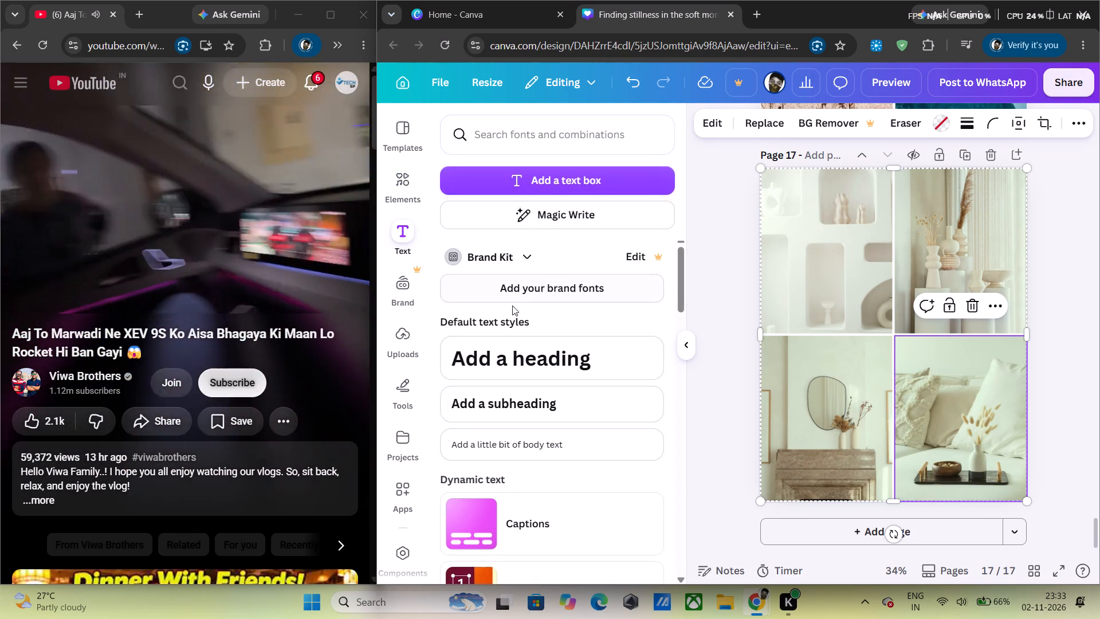
scroll(516, 352, down, 1)
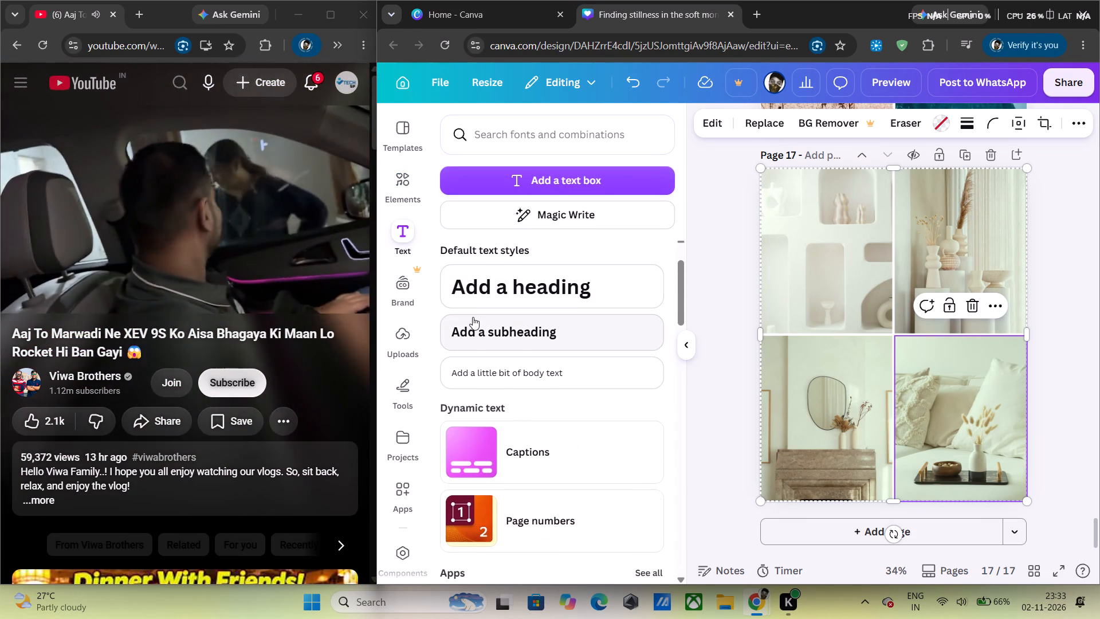
scroll(473, 317, down, 3)
scroll(573, 293, up, 3)
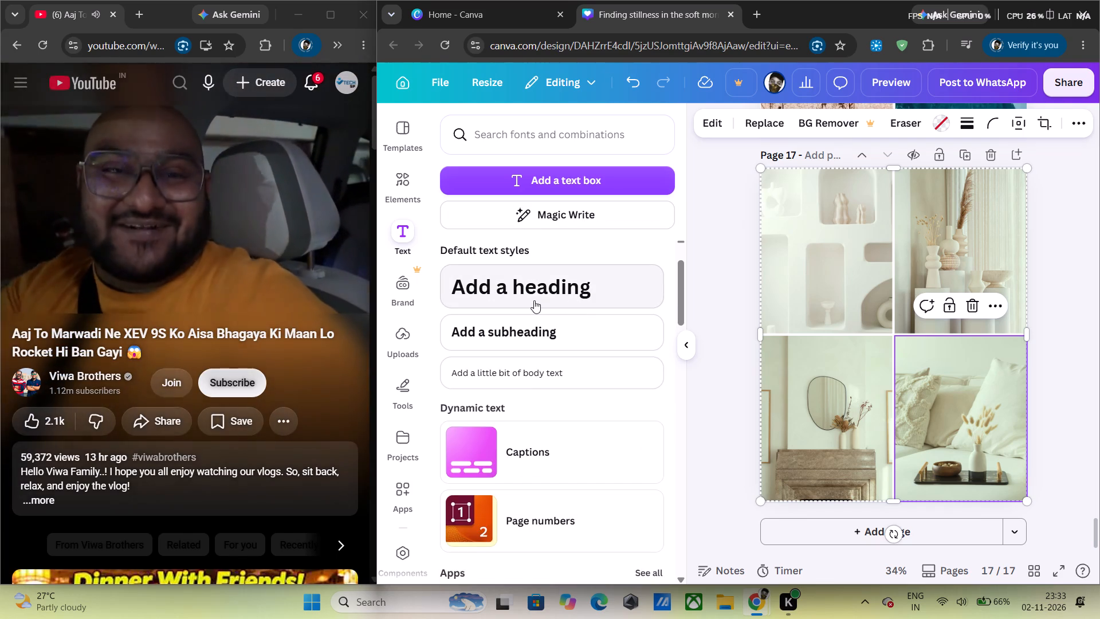
click(578, 174)
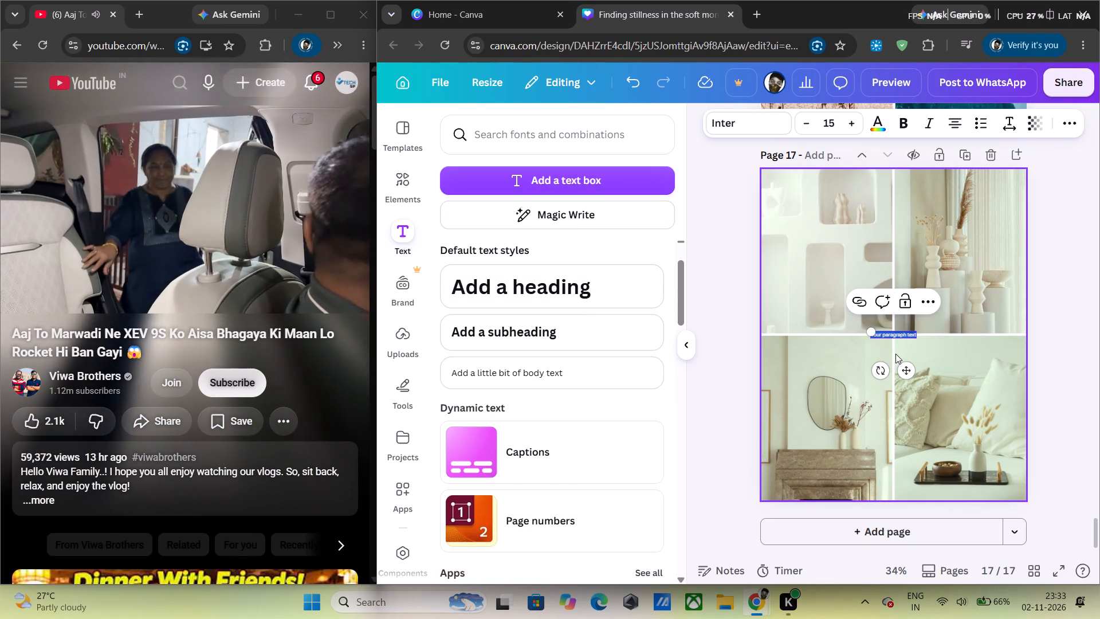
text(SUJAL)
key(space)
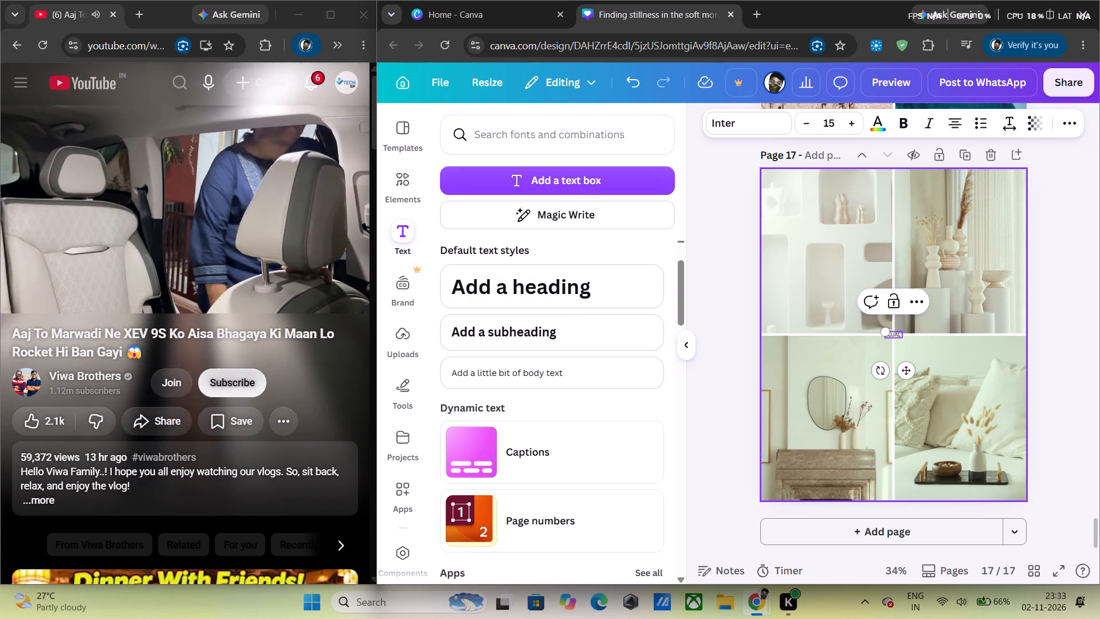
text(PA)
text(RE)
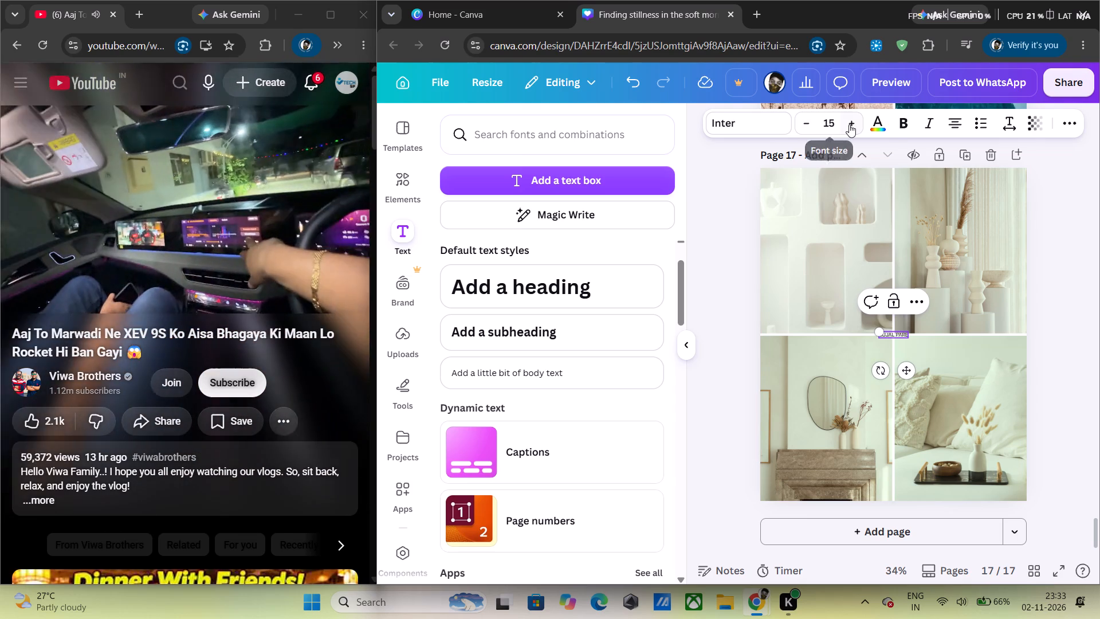
click(849, 123)
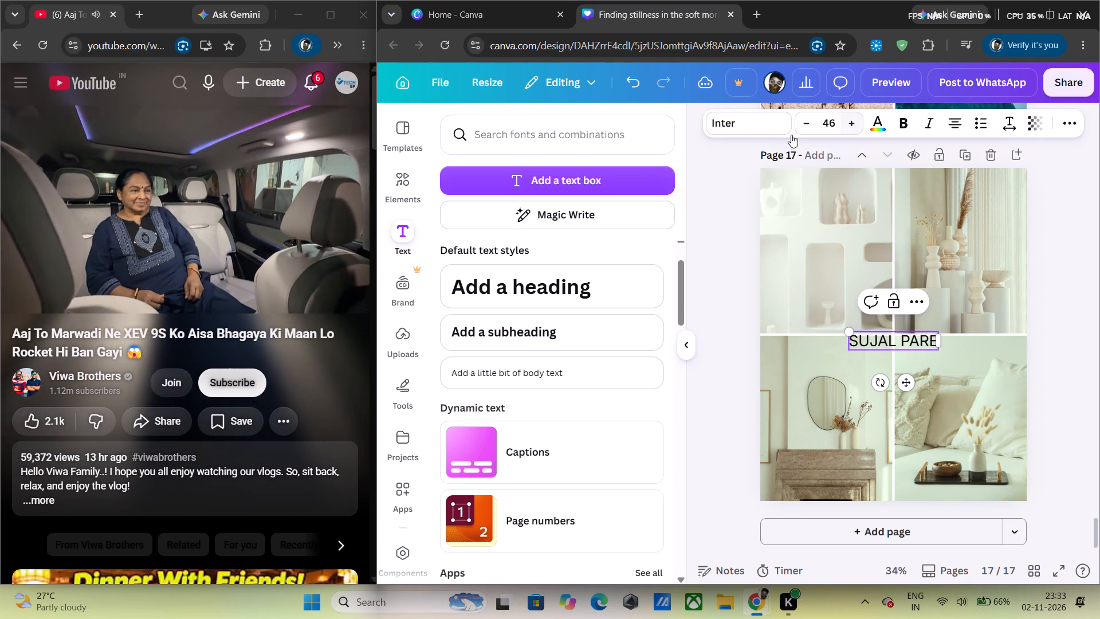
Set the name text on page 17 in the Horizon font and nudge it slightly upward onto the photo grid's horizontal divider.
click(747, 124)
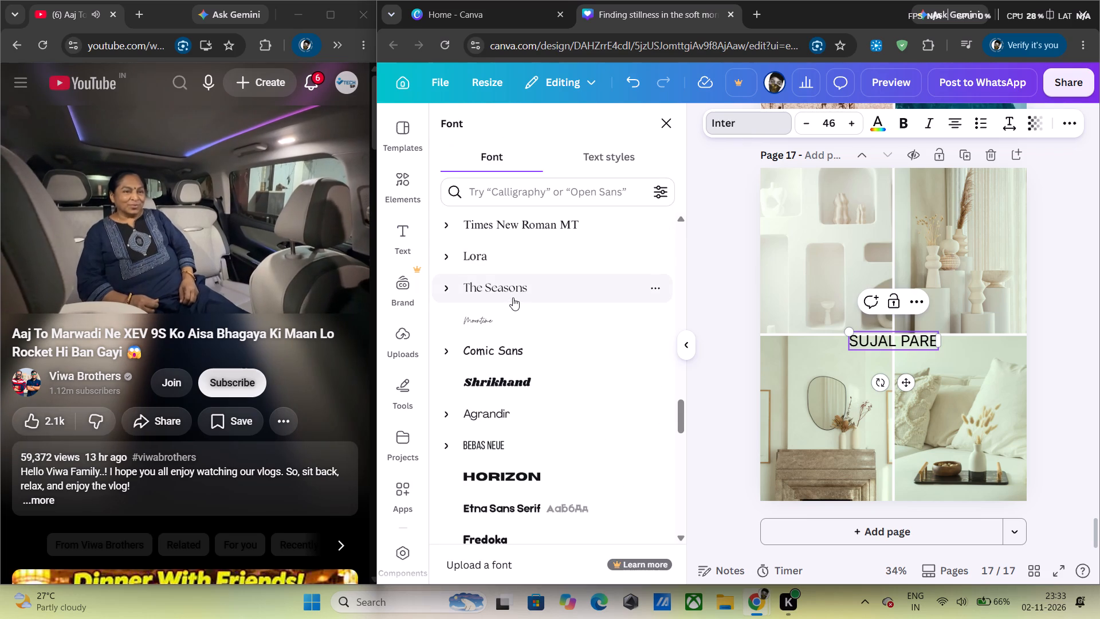
scroll(528, 390, down, 1)
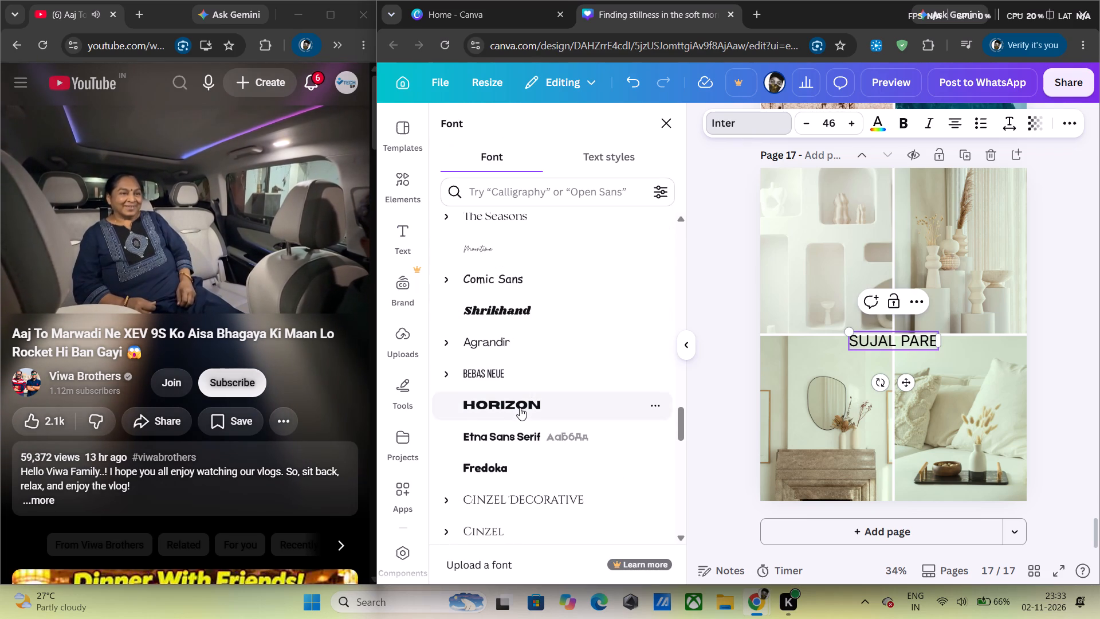
click(520, 408)
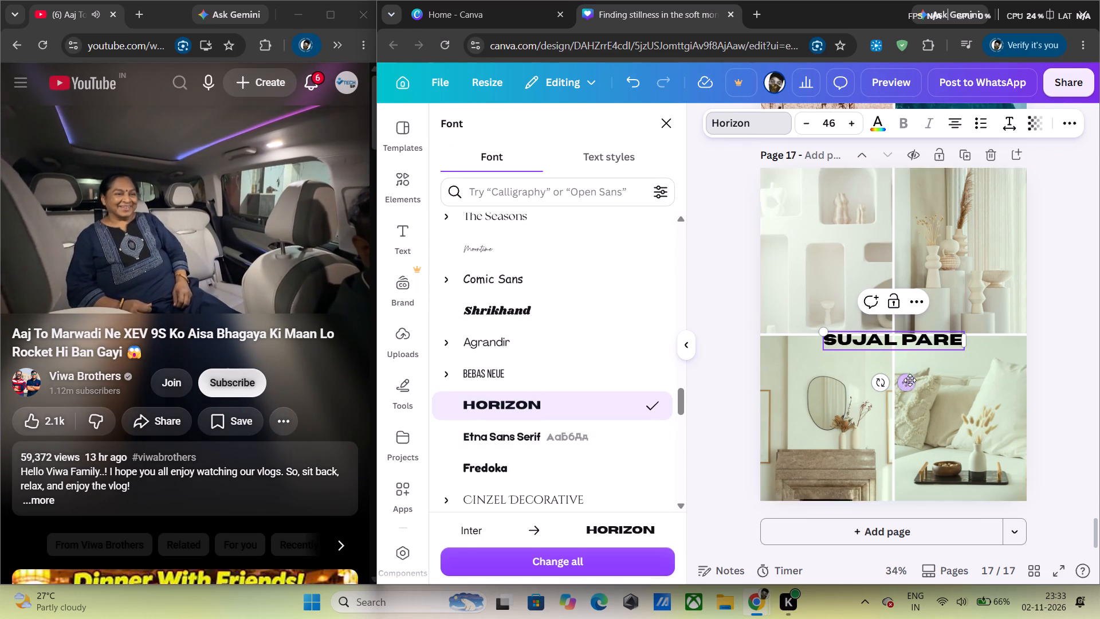
drag(905, 381, 906, 372)
Try pale yellow on the name text, settling on the maroon used elsewhere in the design.
click(872, 120)
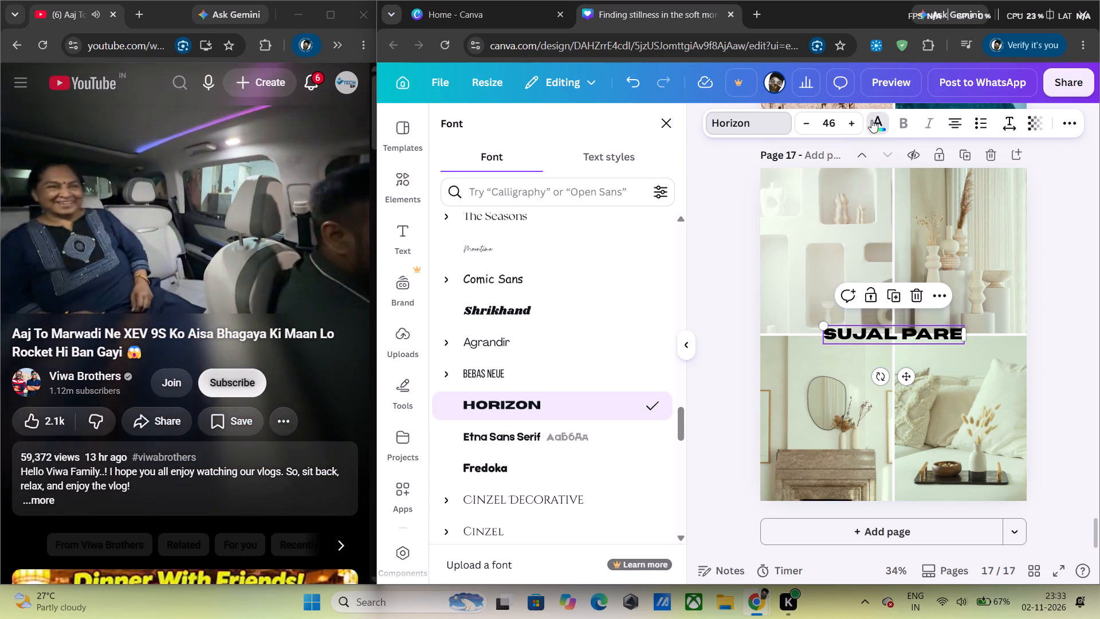
click(531, 255)
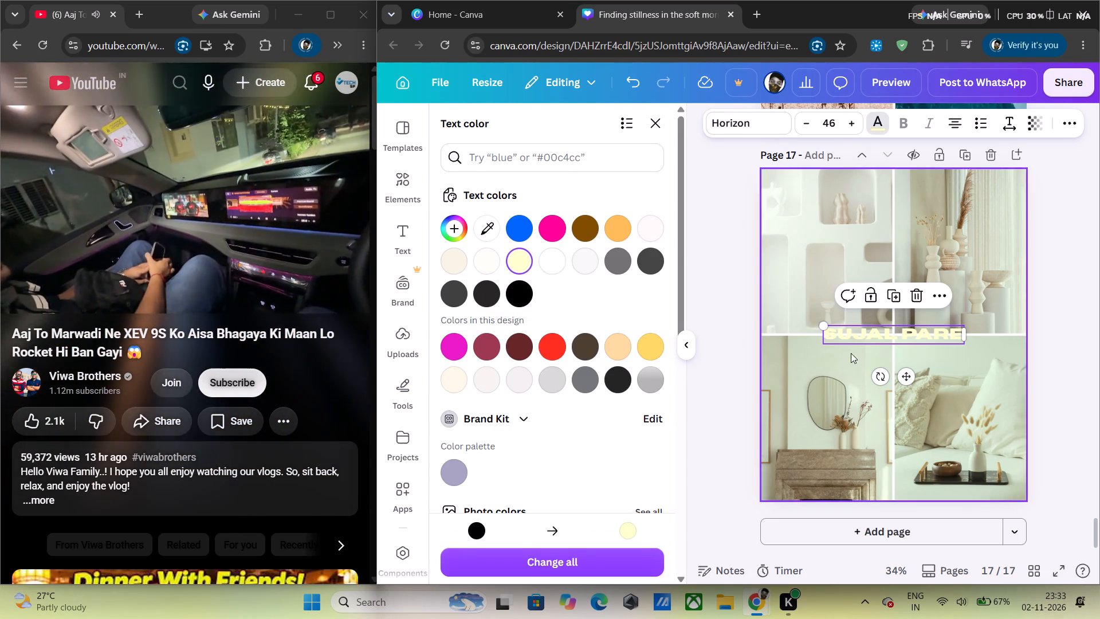
click(882, 120)
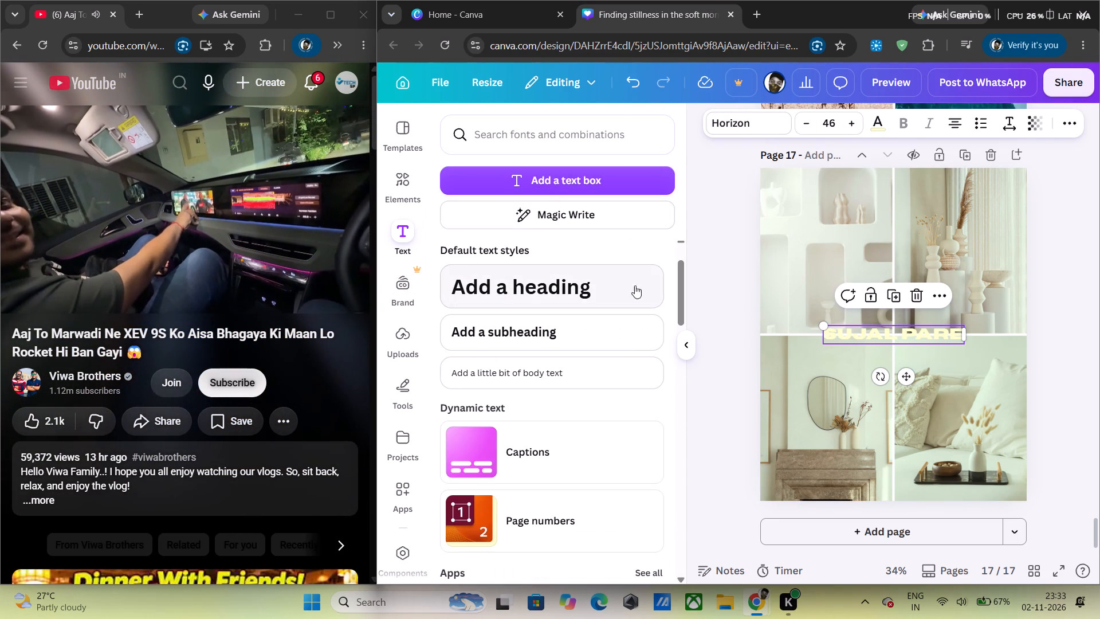
click(871, 124)
click(492, 339)
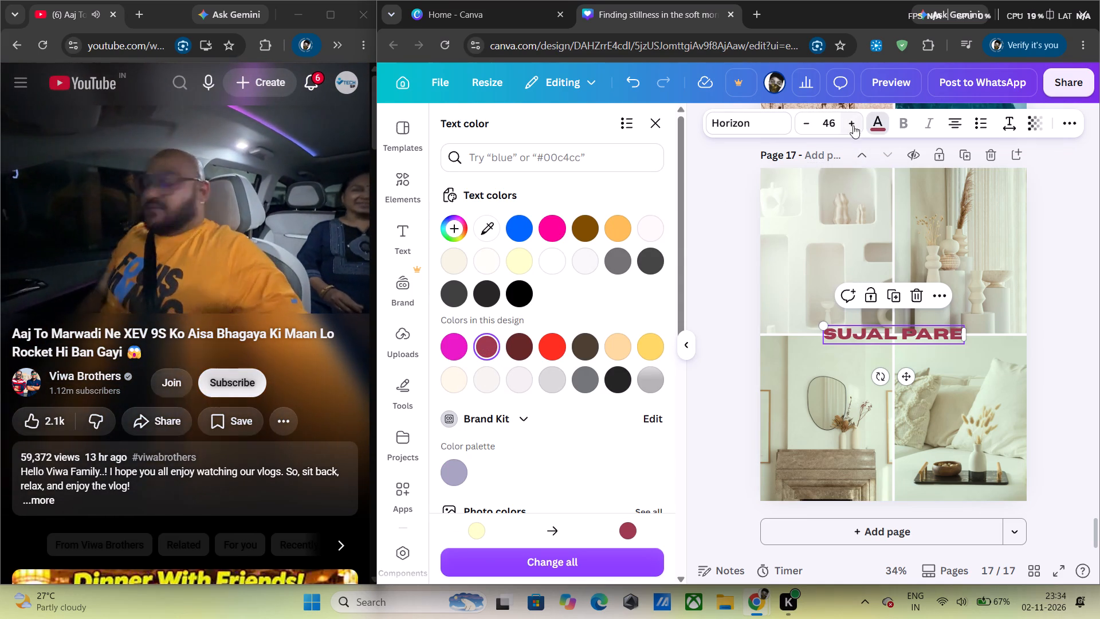
Enlarge the name text to font size 68.
triple_click(851, 123)
click(851, 123)
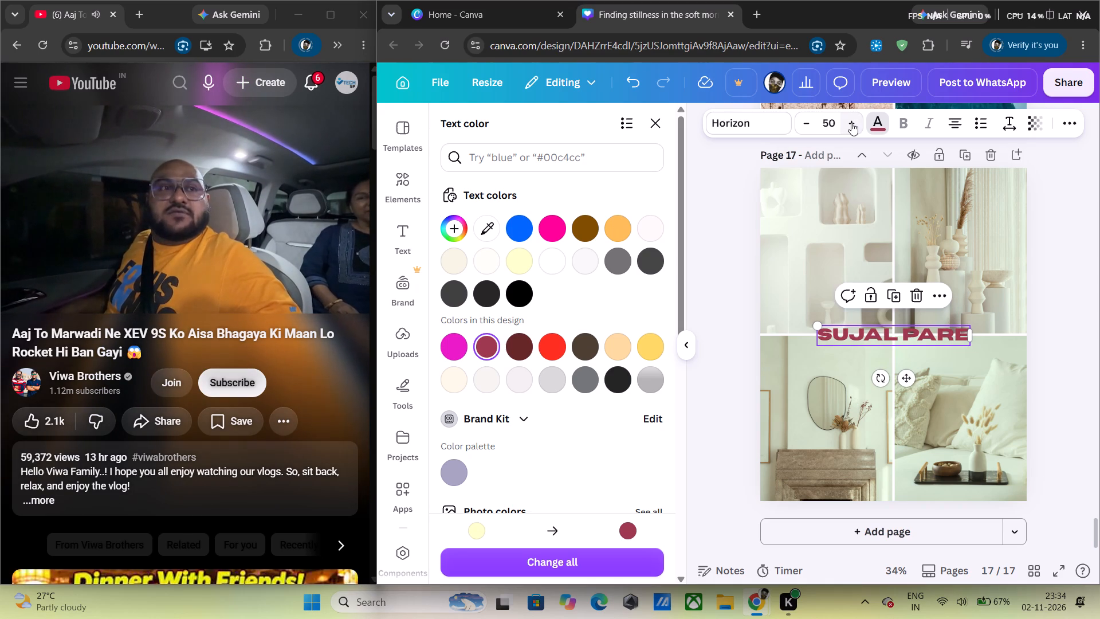
triple_click(851, 123)
click(851, 123)
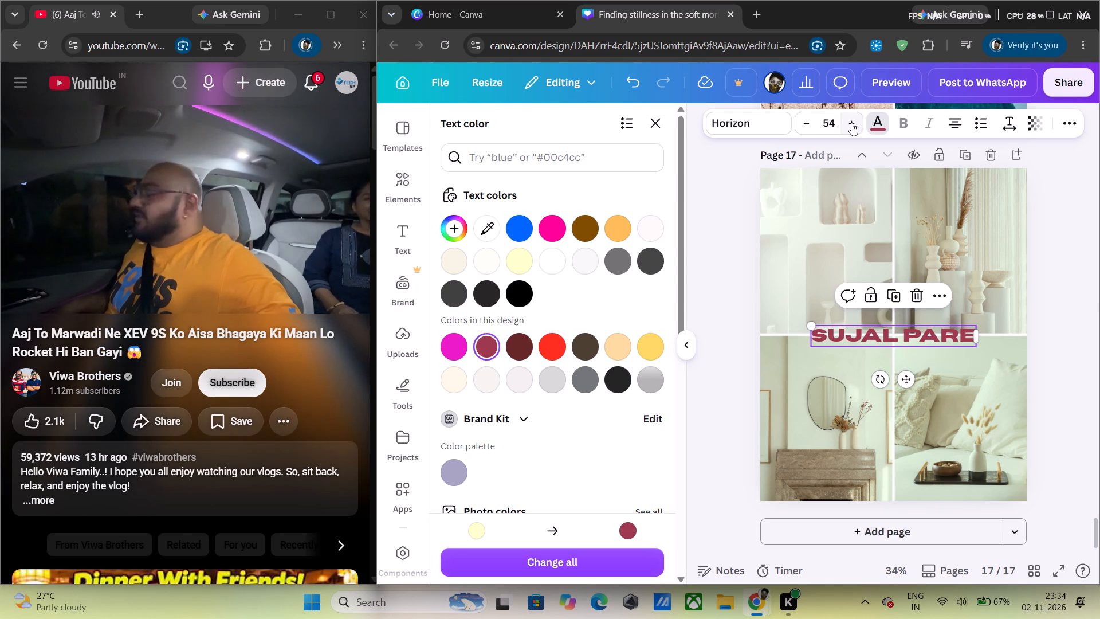
triple_click(851, 123)
triple_click(851, 123)
double_click(851, 123)
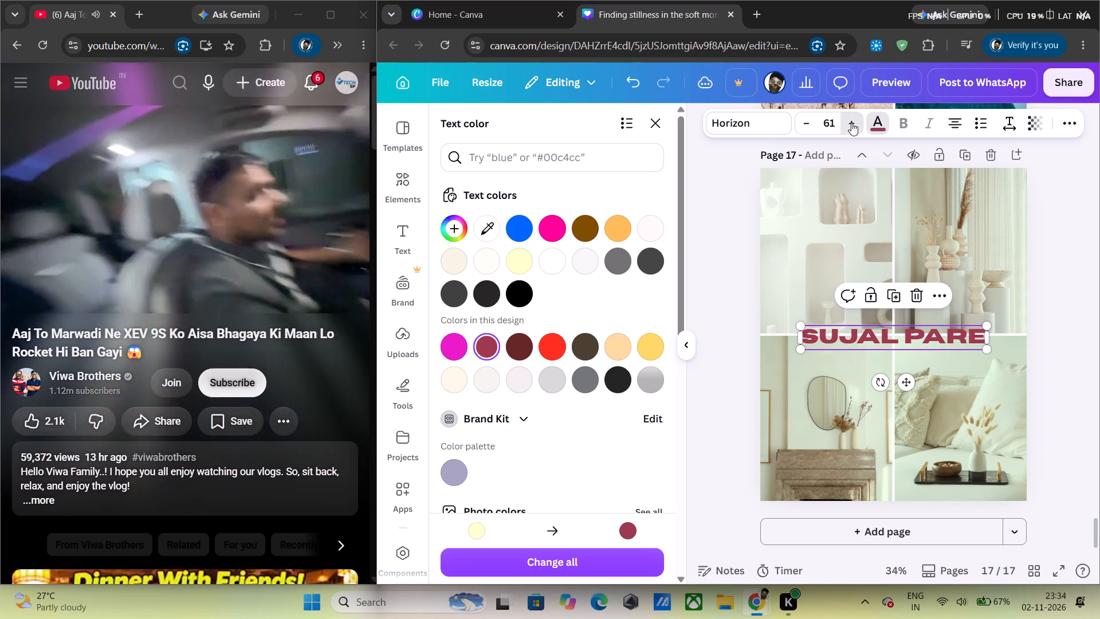
triple_click(851, 123)
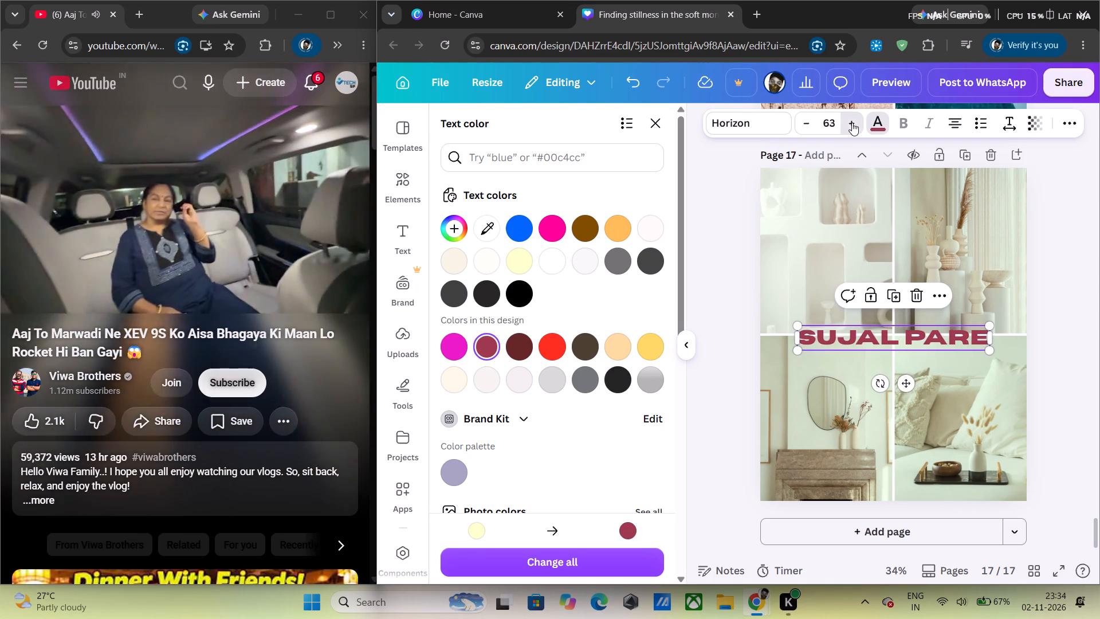
triple_click(852, 123)
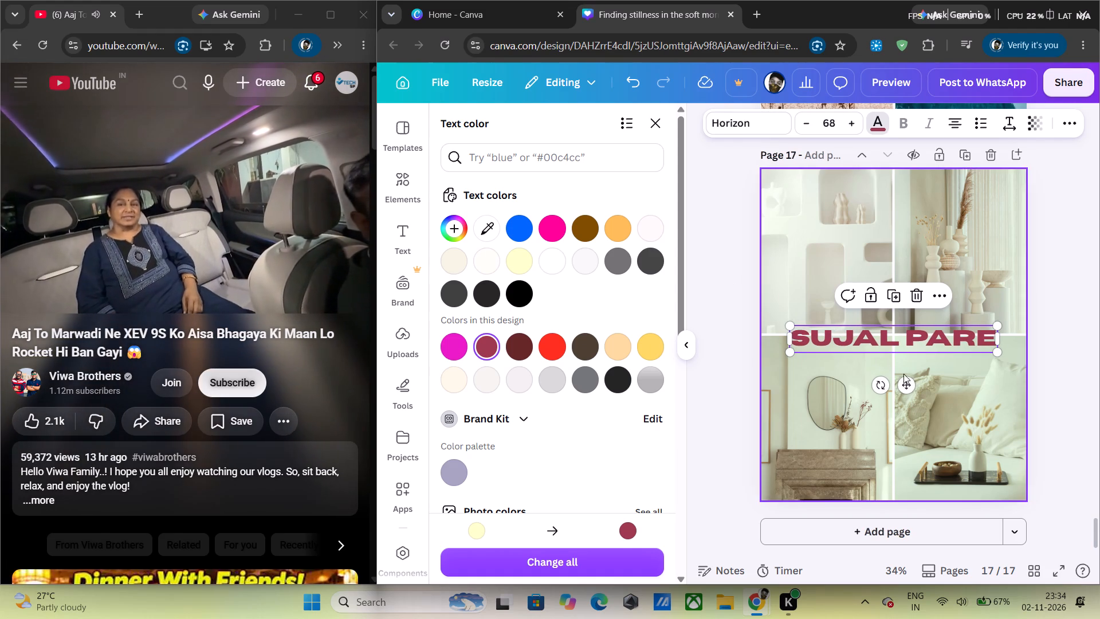
Move the name text up so it sits just above the horizontal divider between the photos.
click(905, 381)
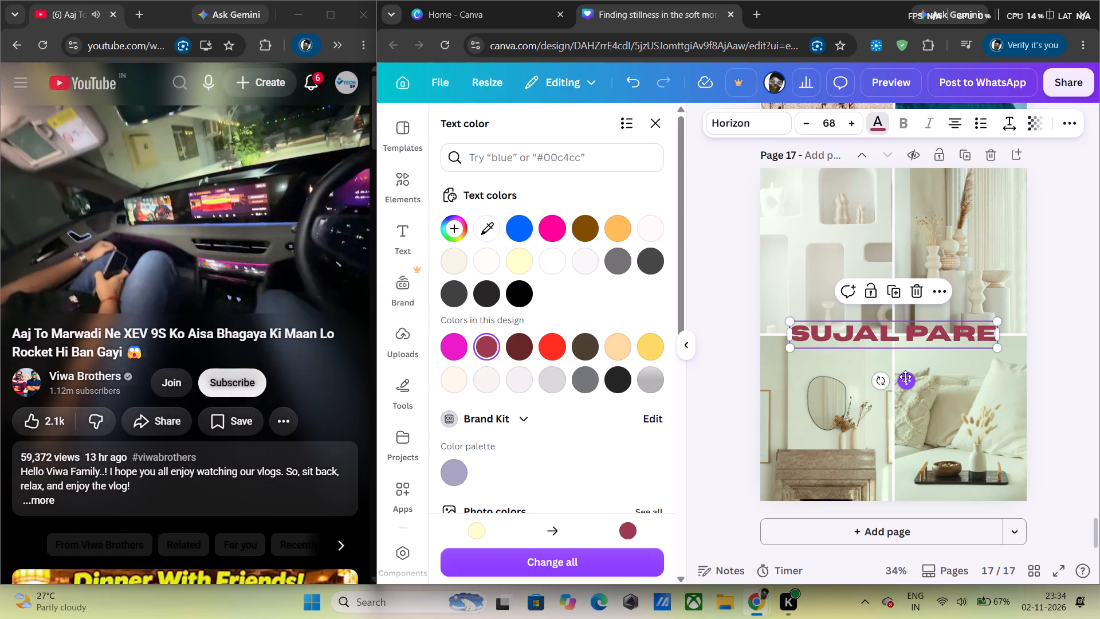
scroll(512, 267, down, 4)
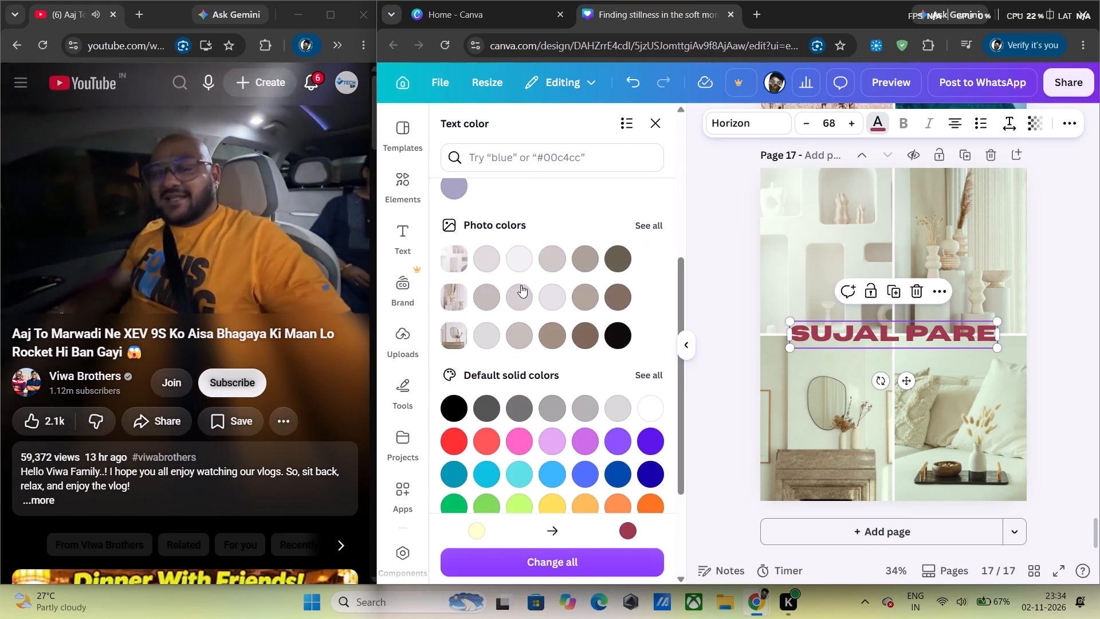
scroll(528, 294, down, 1)
scroll(647, 316, down, 1)
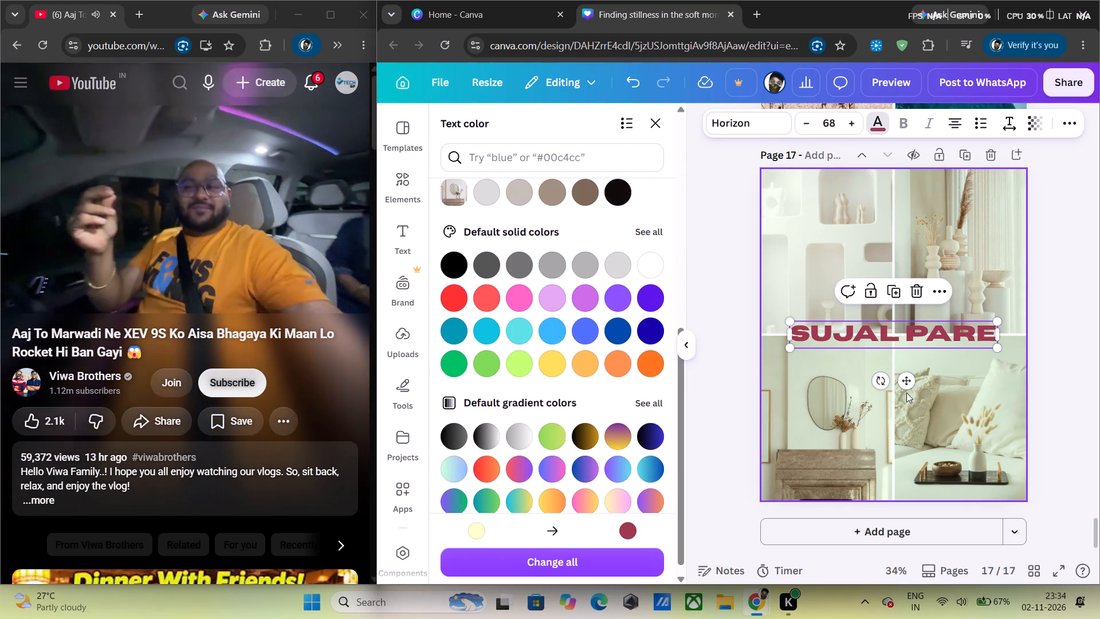
drag(906, 380, 903, 370)
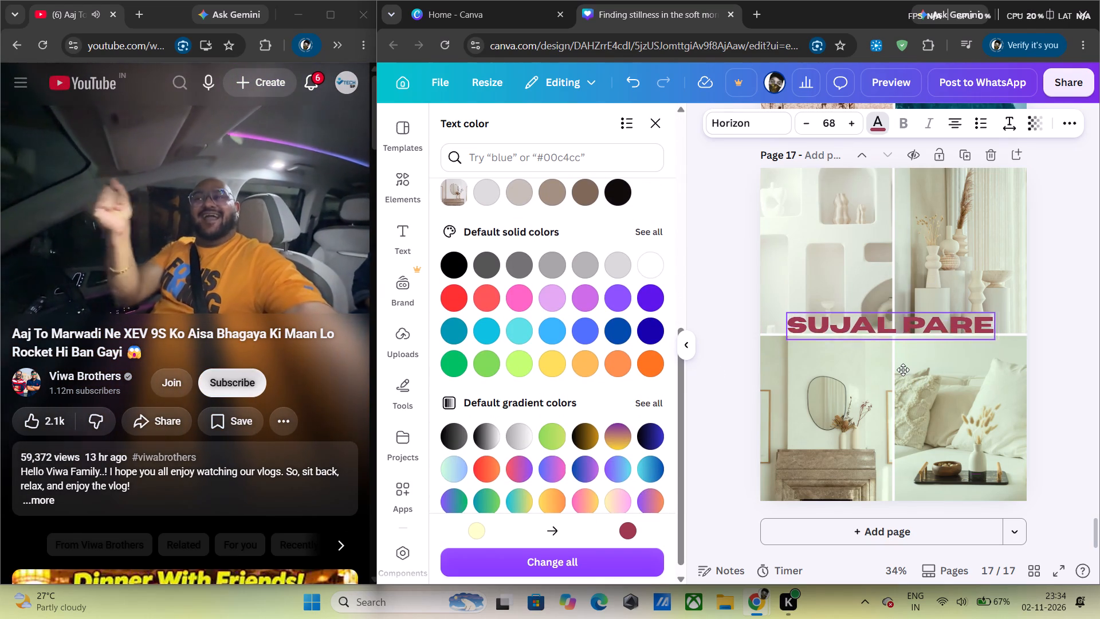
drag(903, 370, 907, 365)
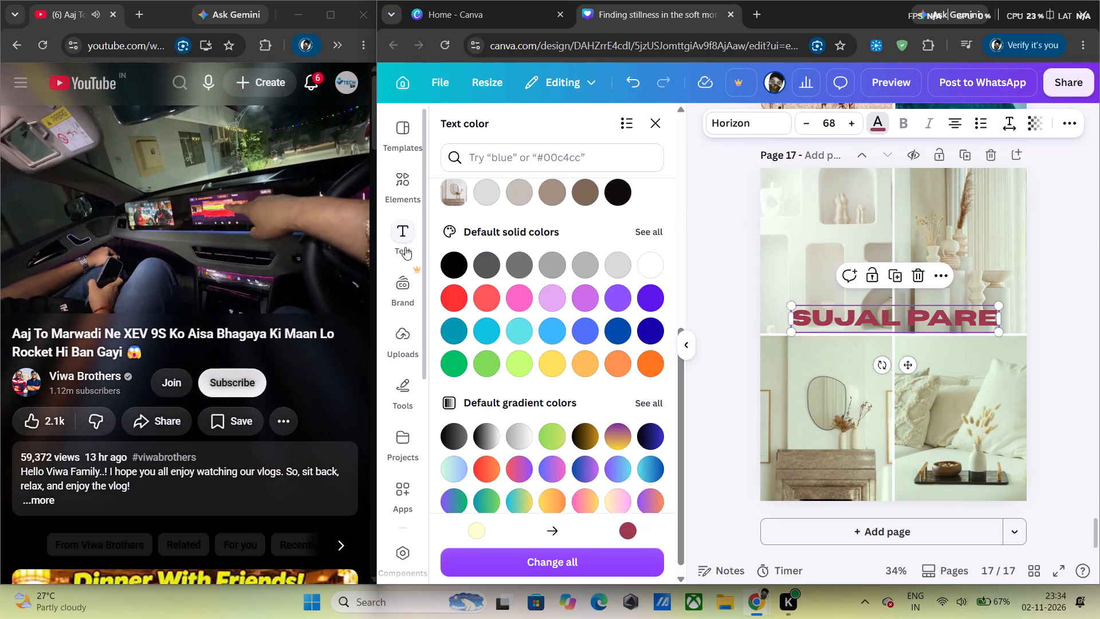
Add a text box reading "The Legend" just below the name on page 17, at font size 34.
click(406, 240)
click(520, 124)
click(560, 180)
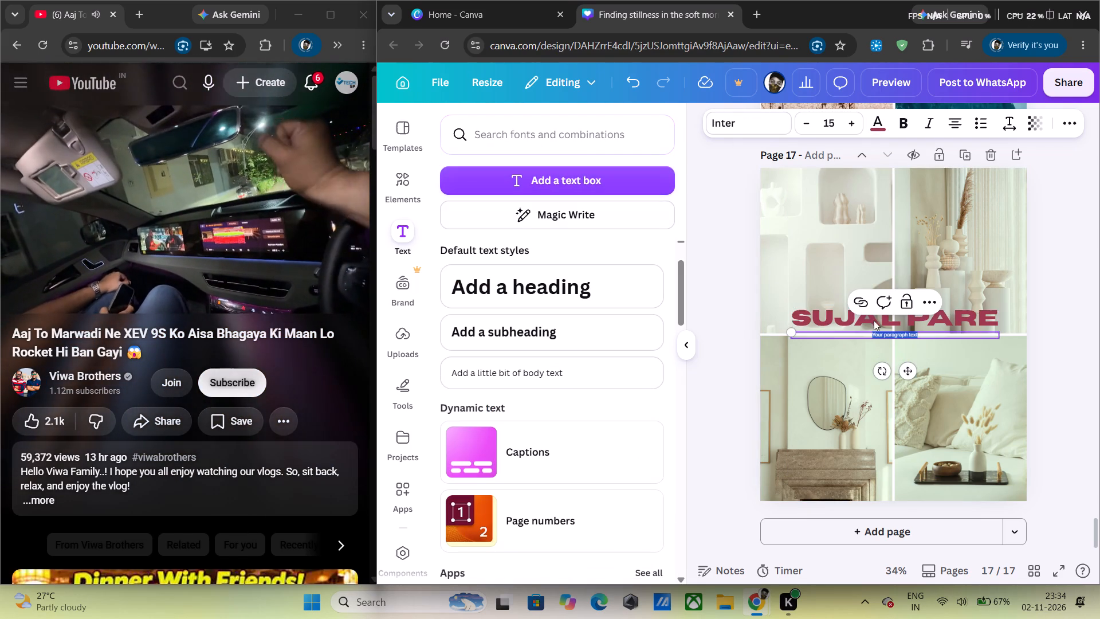
drag(909, 370, 933, 378)
double_click(943, 342)
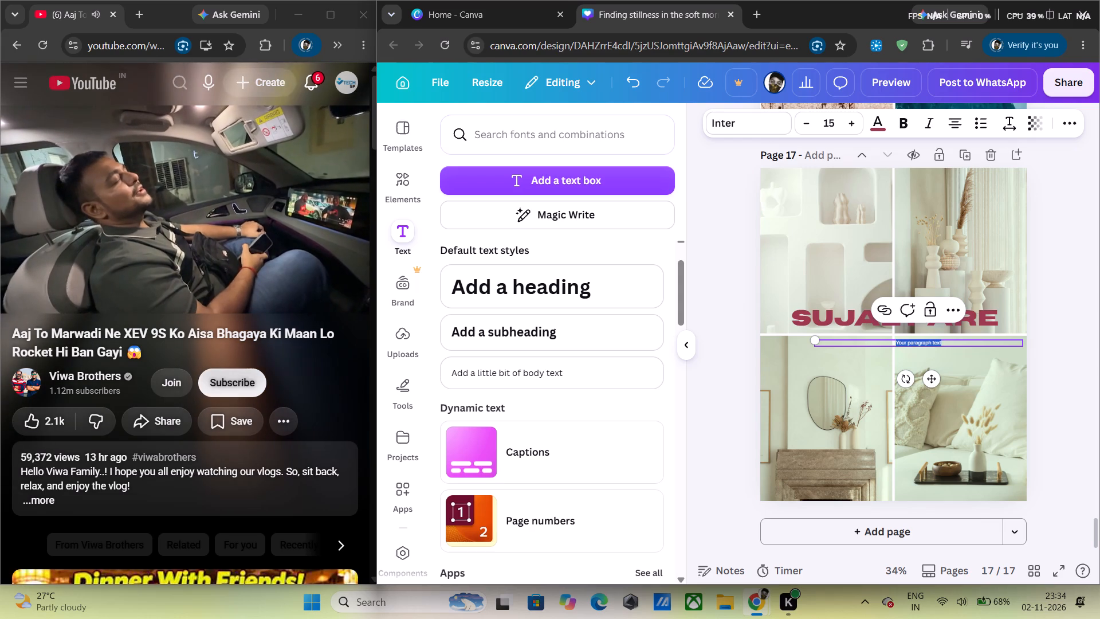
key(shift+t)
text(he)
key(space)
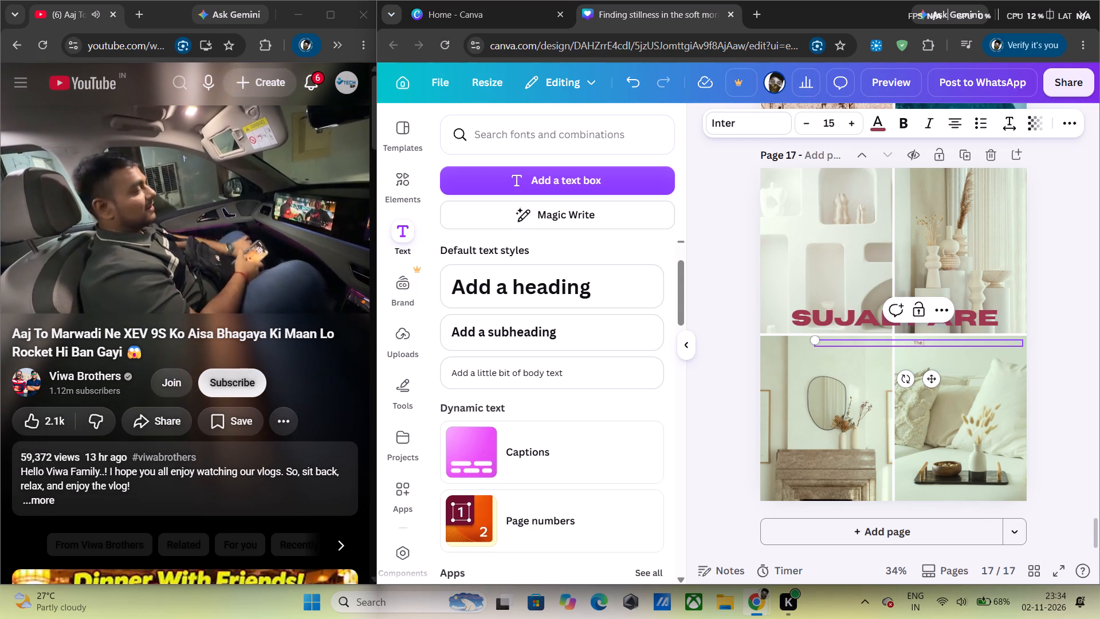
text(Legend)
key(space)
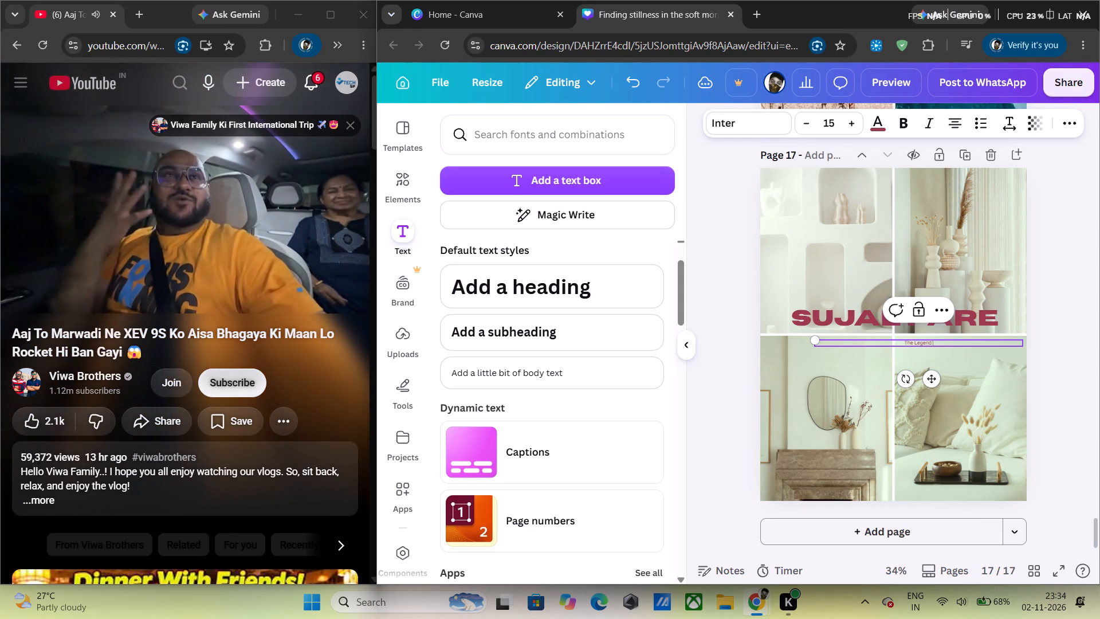
click(850, 116)
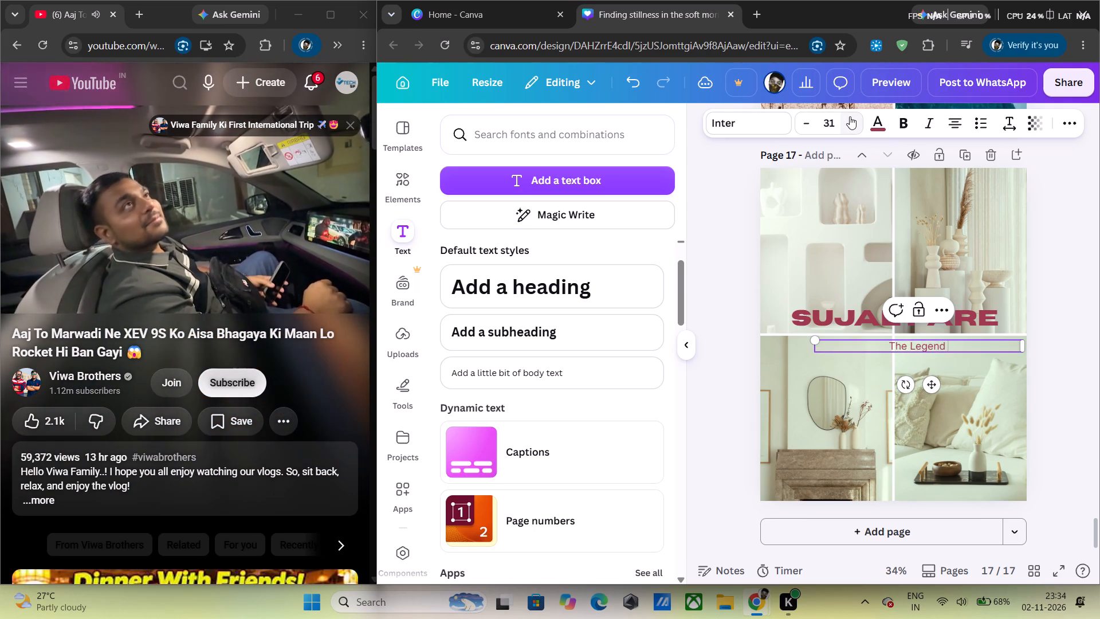
Set the "The Legend" text in the Fredoka font.
click(722, 112)
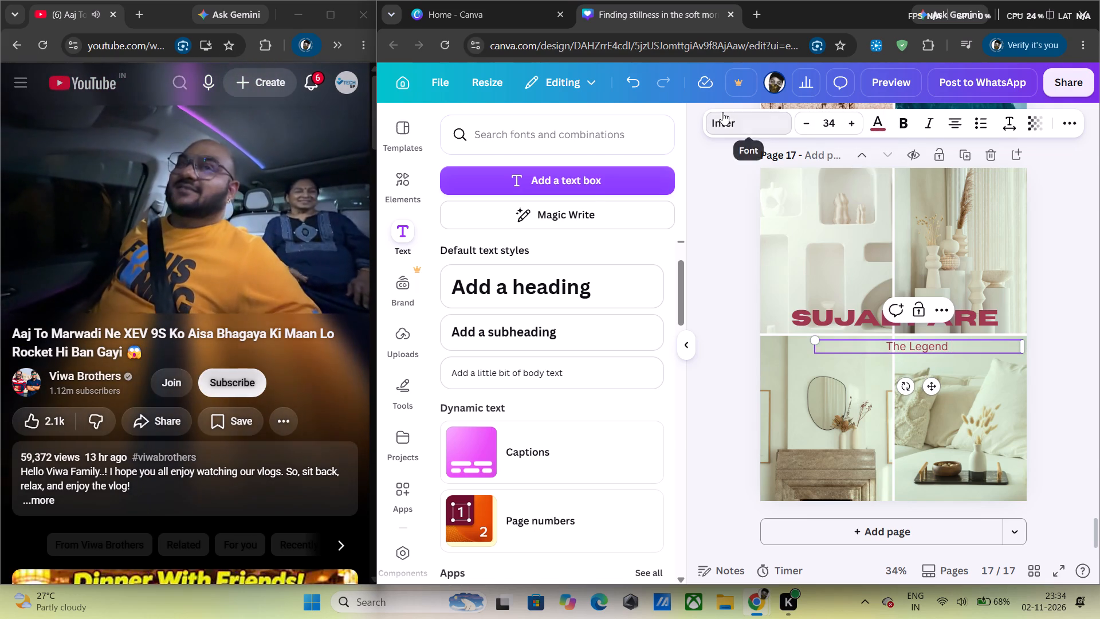
drag(958, 346, 881, 339)
scroll(563, 377, down, 1)
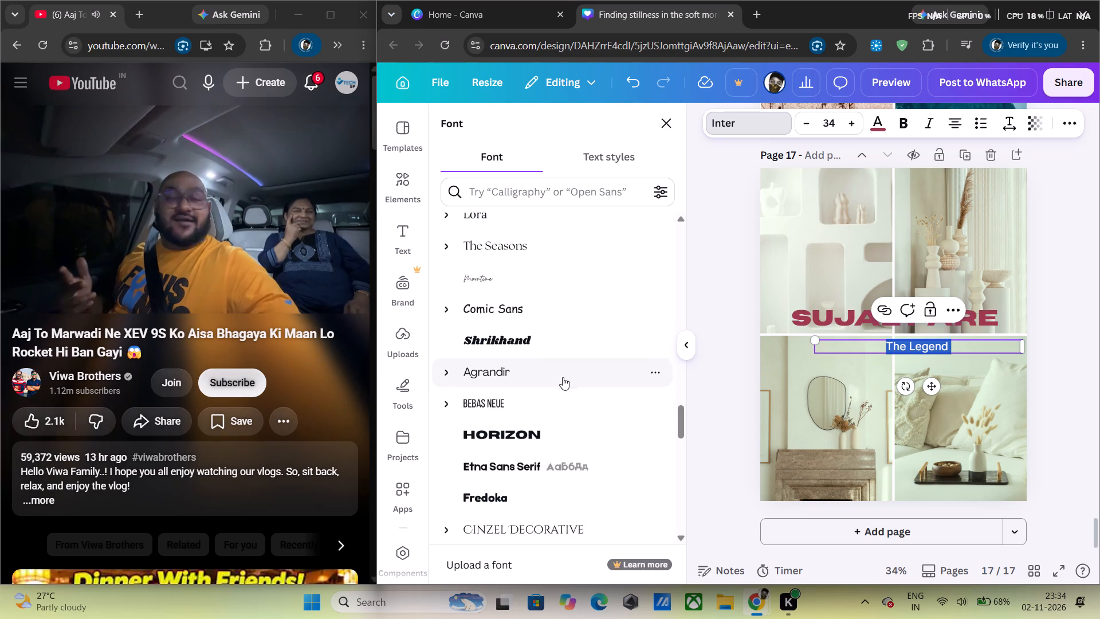
click(528, 432)
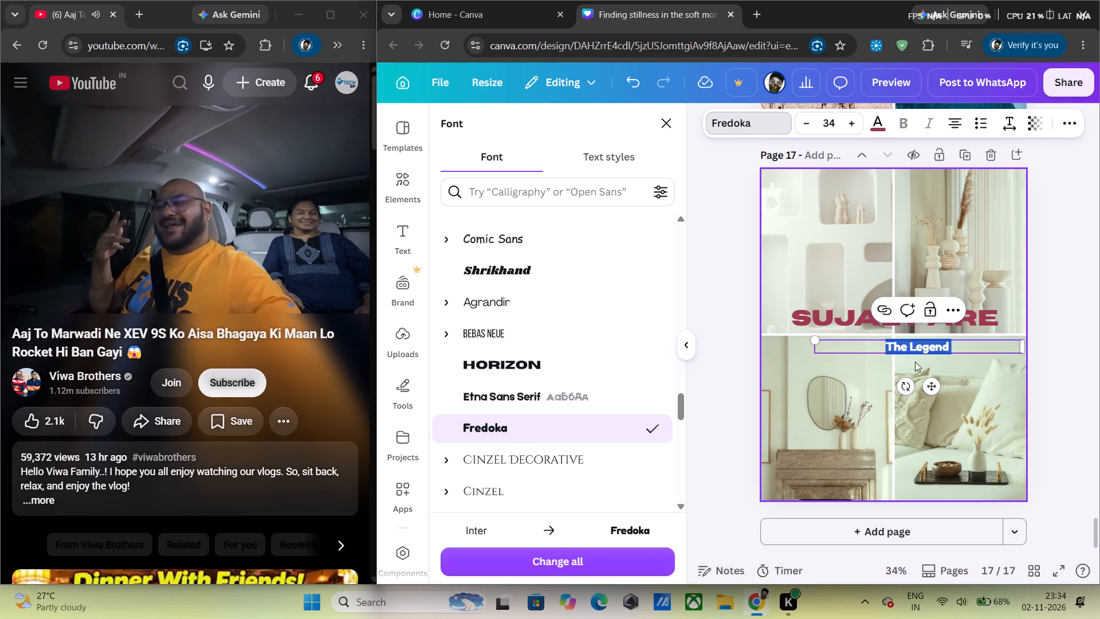
Place "The Legend" at the page's right edge, just beneath the end of the name, and add a full stop after it.
drag(932, 385, 940, 378)
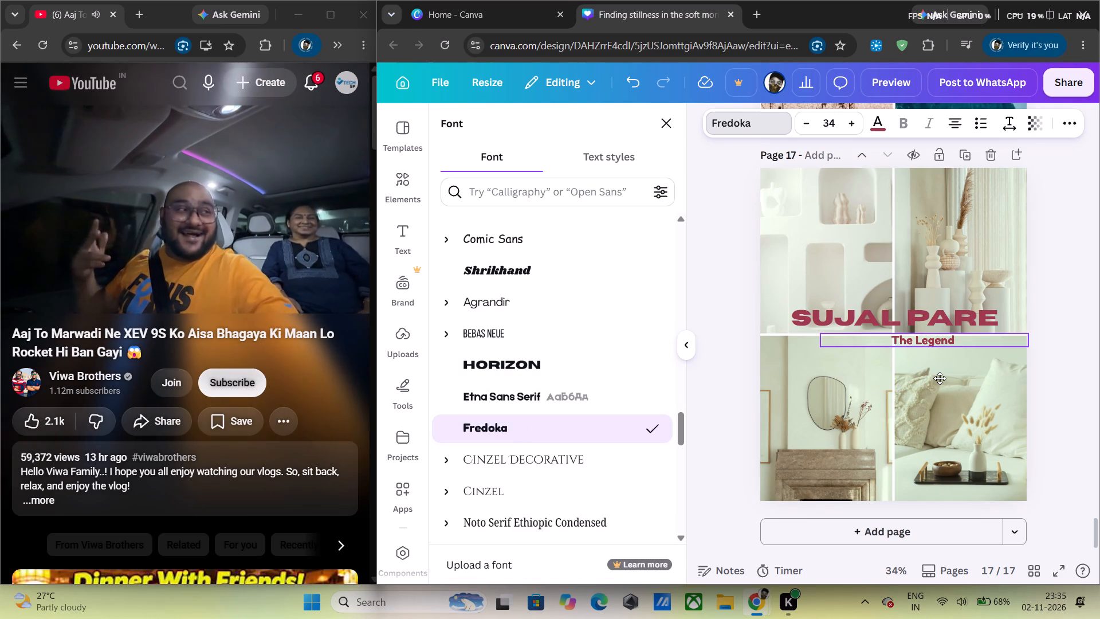
drag(940, 378, 996, 378)
click(1016, 336)
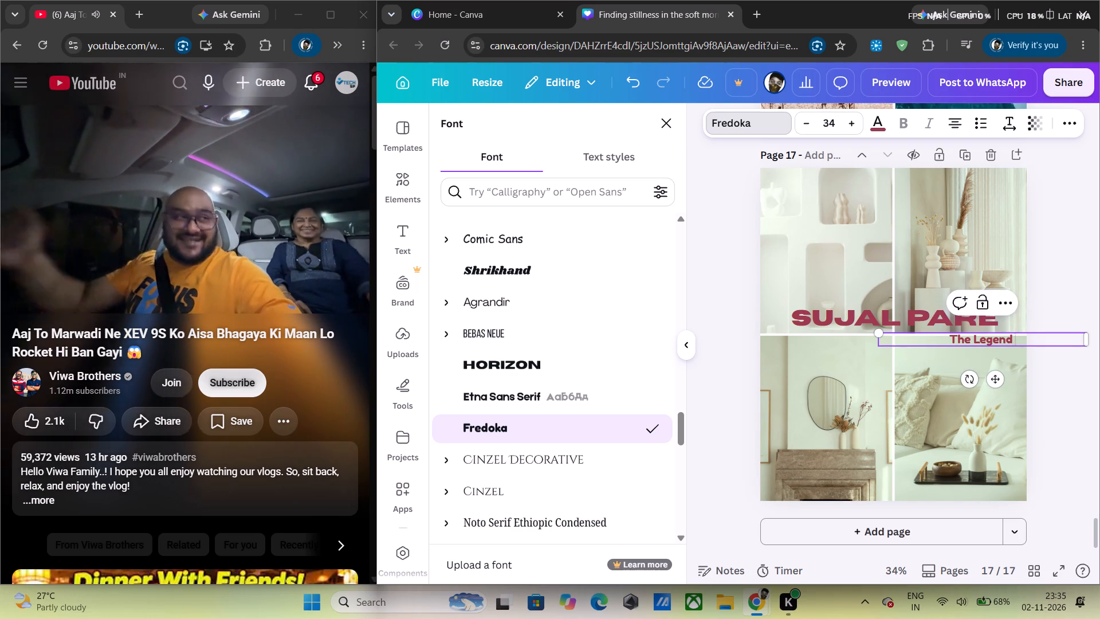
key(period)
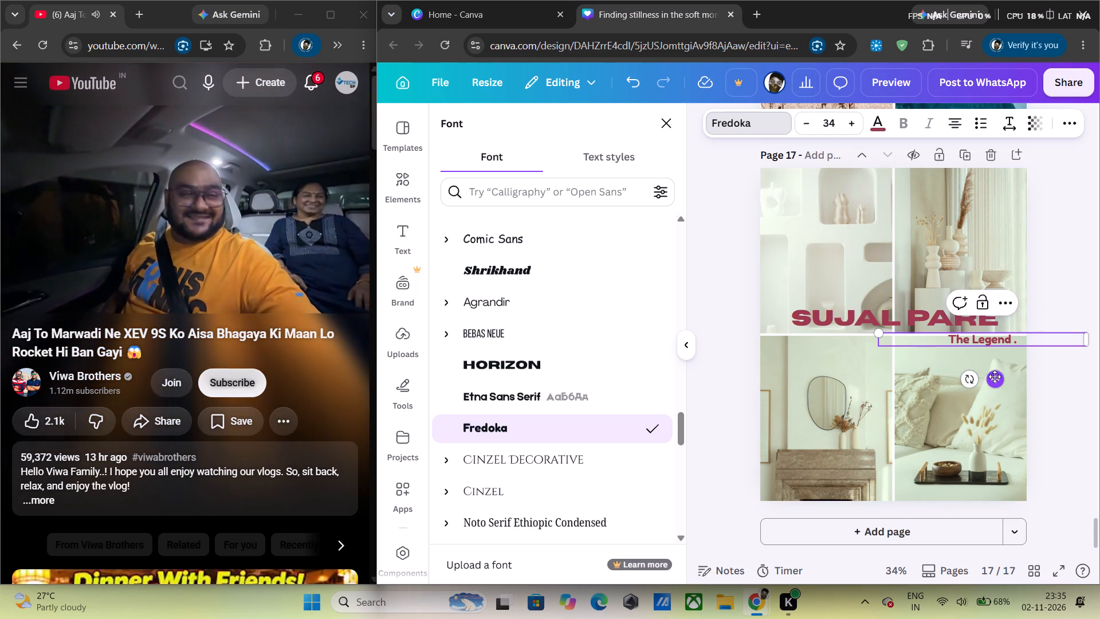
drag(995, 377, 1000, 376)
click(715, 201)
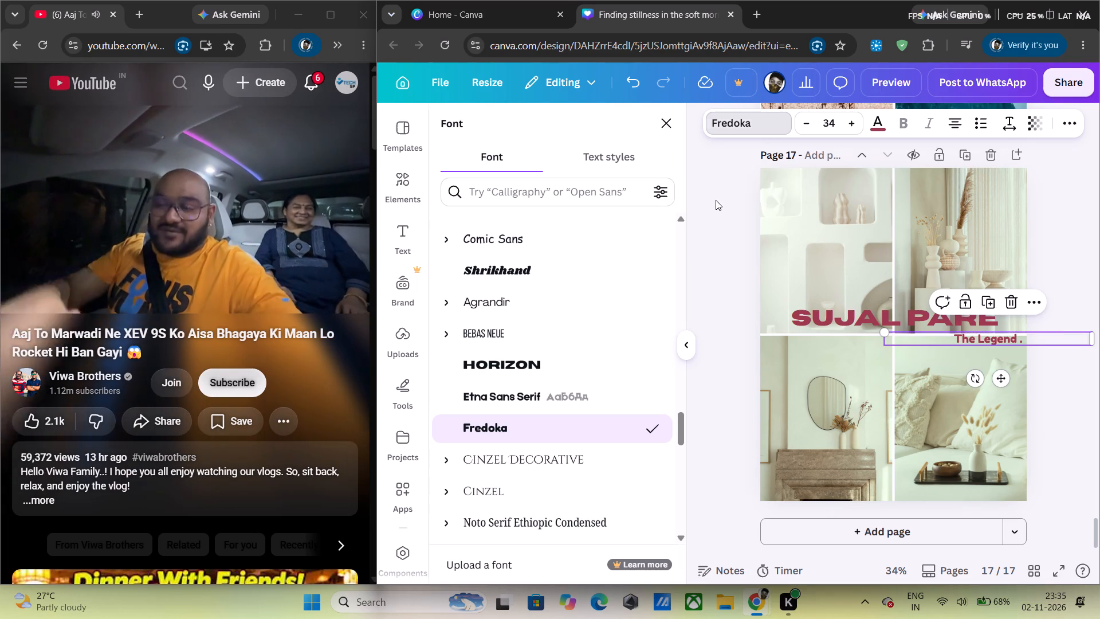
click(733, 219)
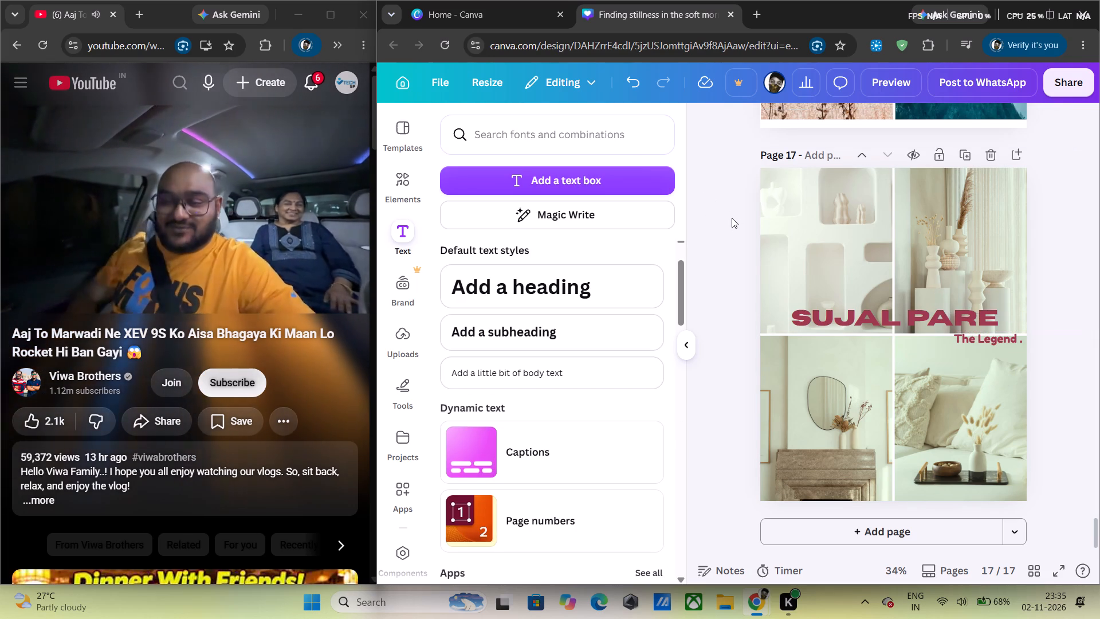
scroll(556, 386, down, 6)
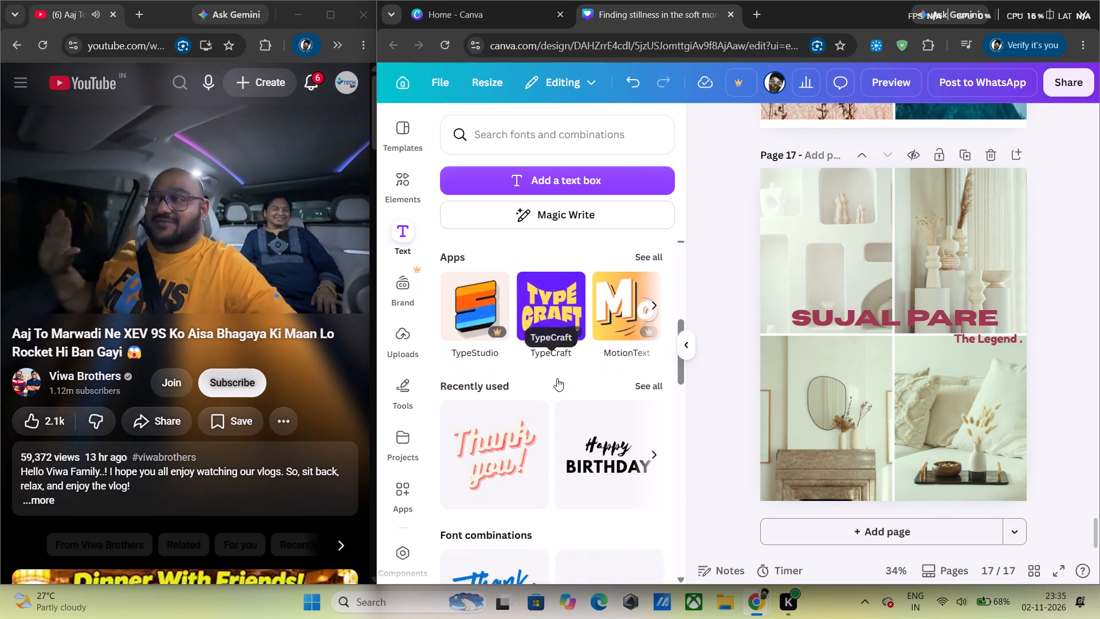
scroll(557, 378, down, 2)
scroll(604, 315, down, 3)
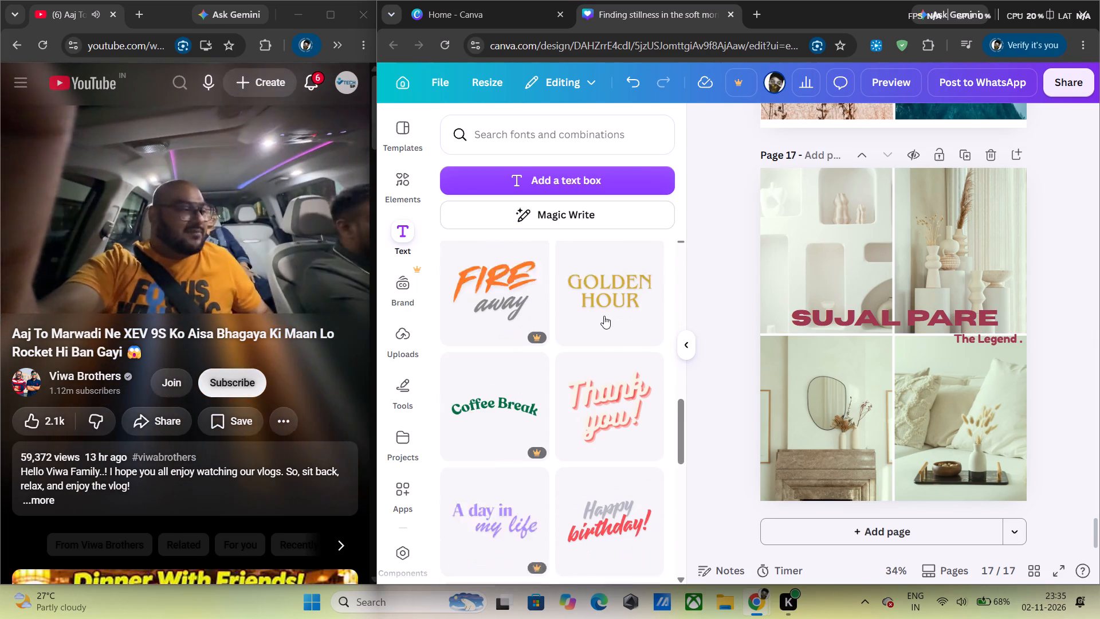
Add the pink watercolour splash from the recently used elements to page 17.
click(398, 189)
scroll(552, 335, up, 2)
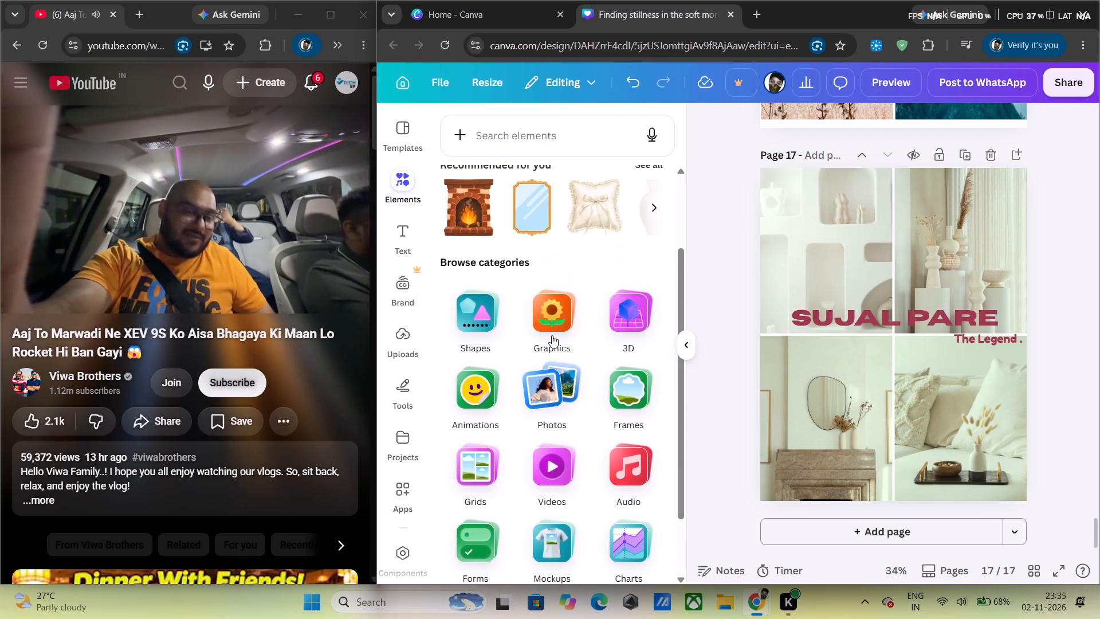
scroll(492, 224, up, 8)
click(646, 175)
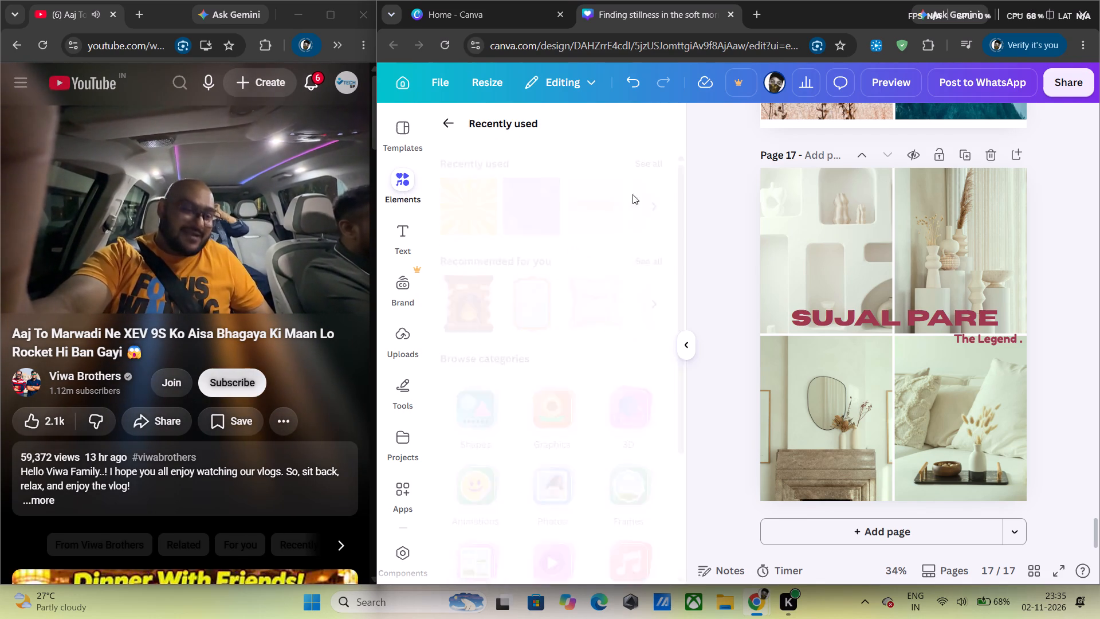
scroll(602, 232, down, 5)
click(564, 246)
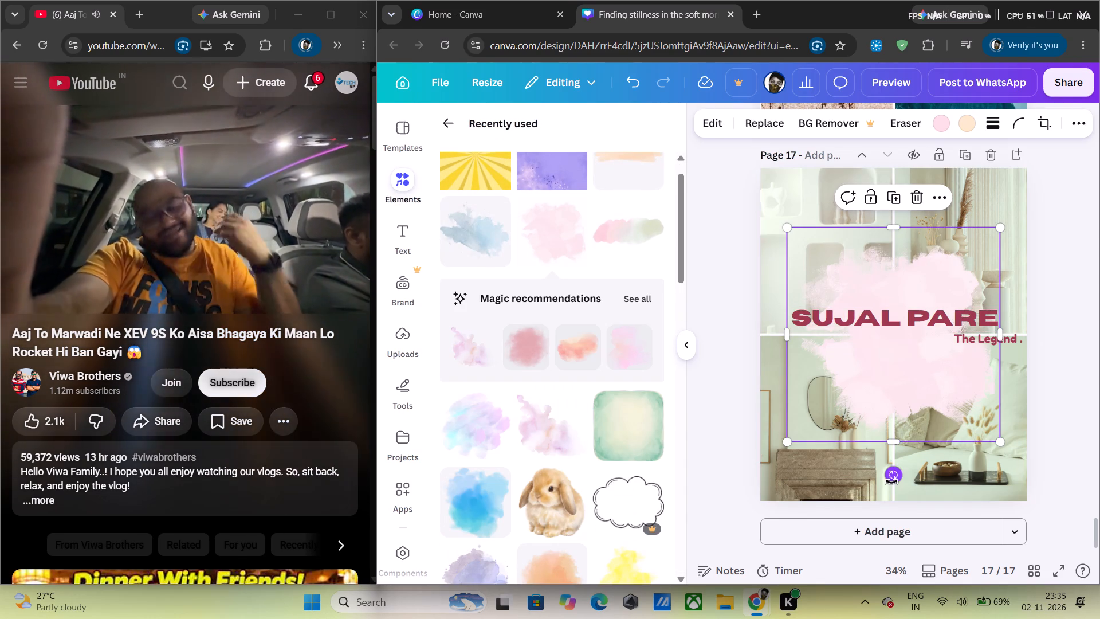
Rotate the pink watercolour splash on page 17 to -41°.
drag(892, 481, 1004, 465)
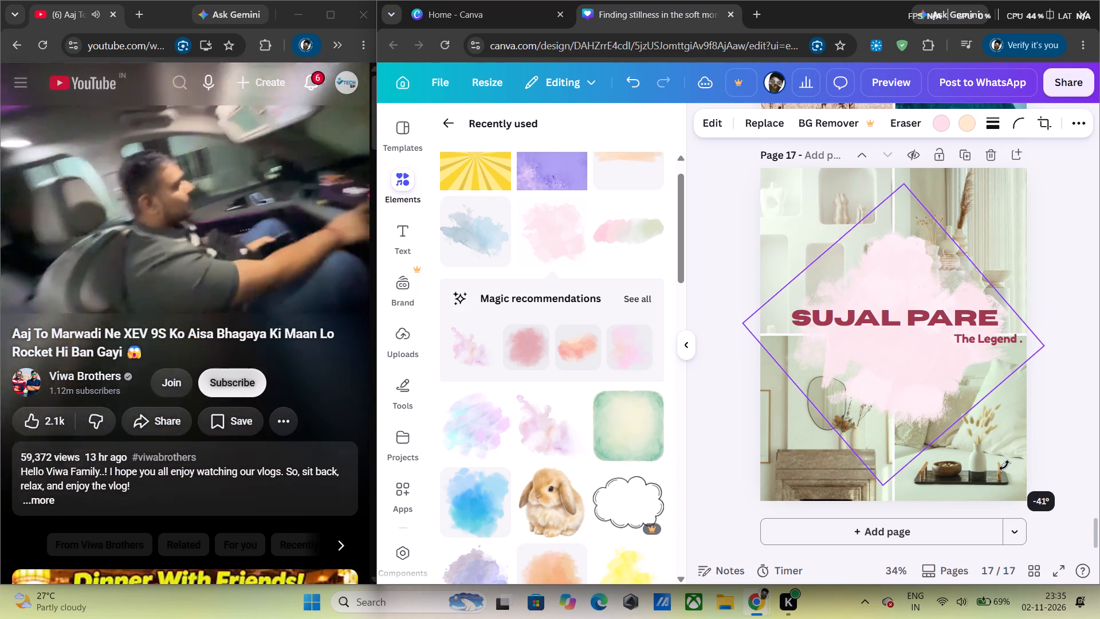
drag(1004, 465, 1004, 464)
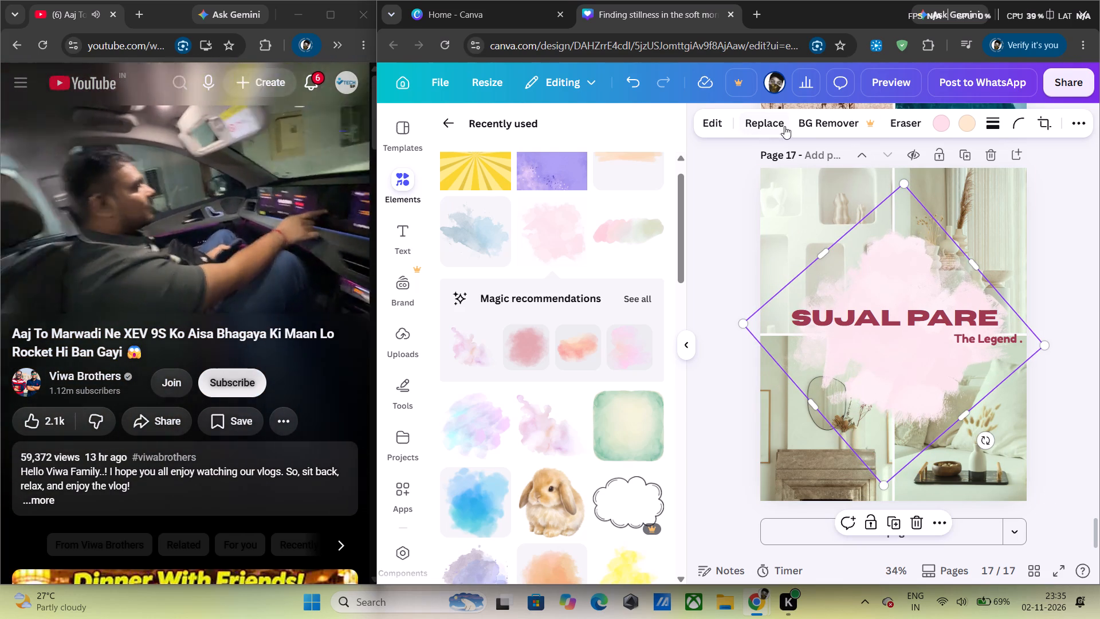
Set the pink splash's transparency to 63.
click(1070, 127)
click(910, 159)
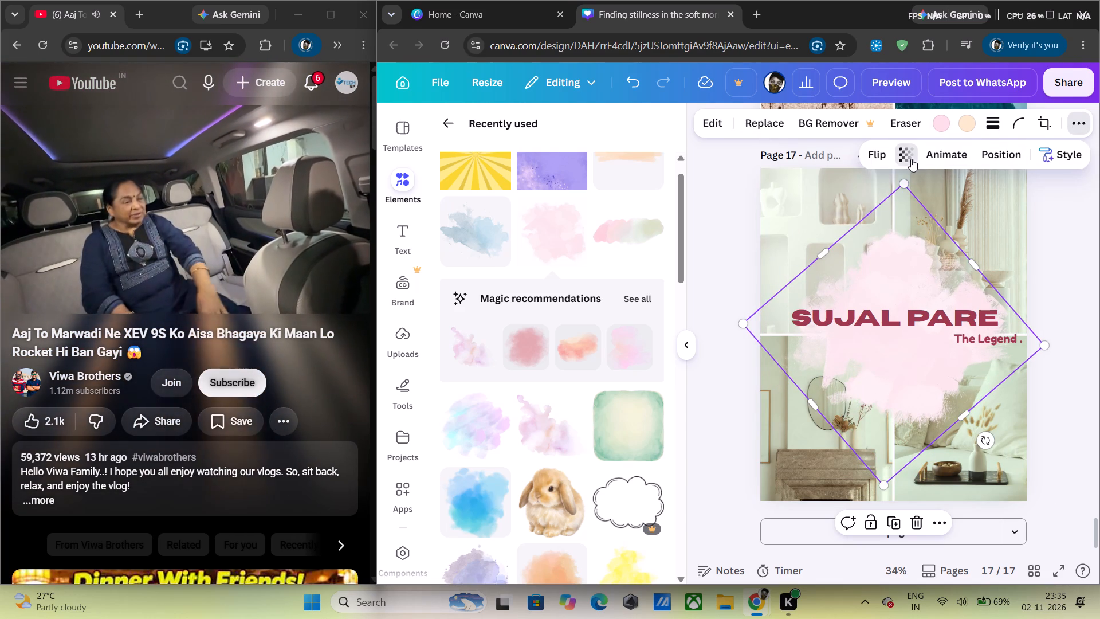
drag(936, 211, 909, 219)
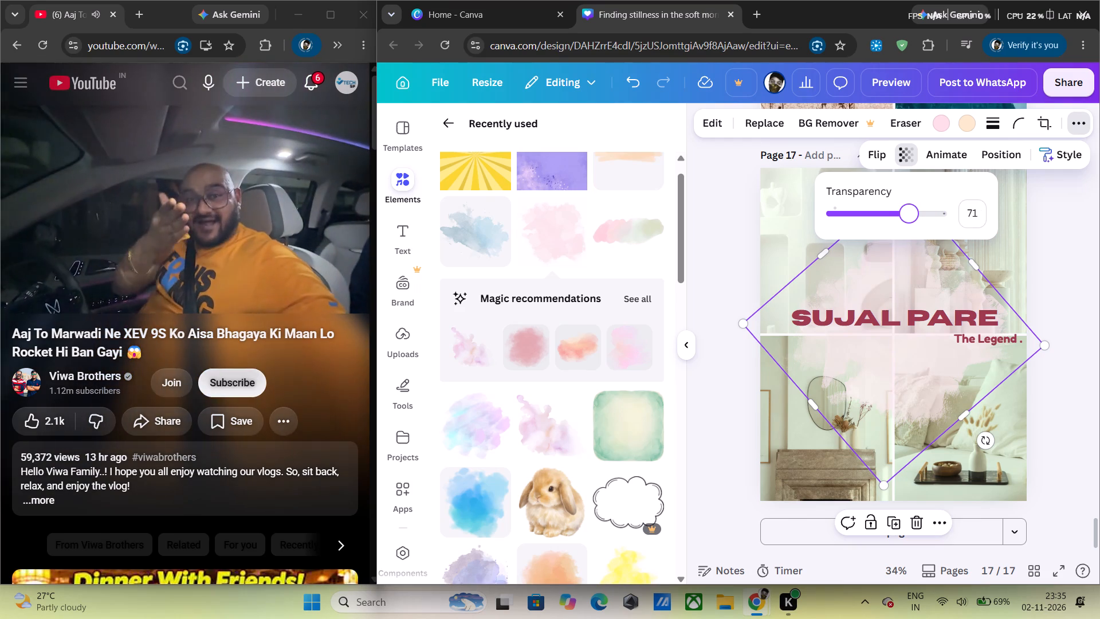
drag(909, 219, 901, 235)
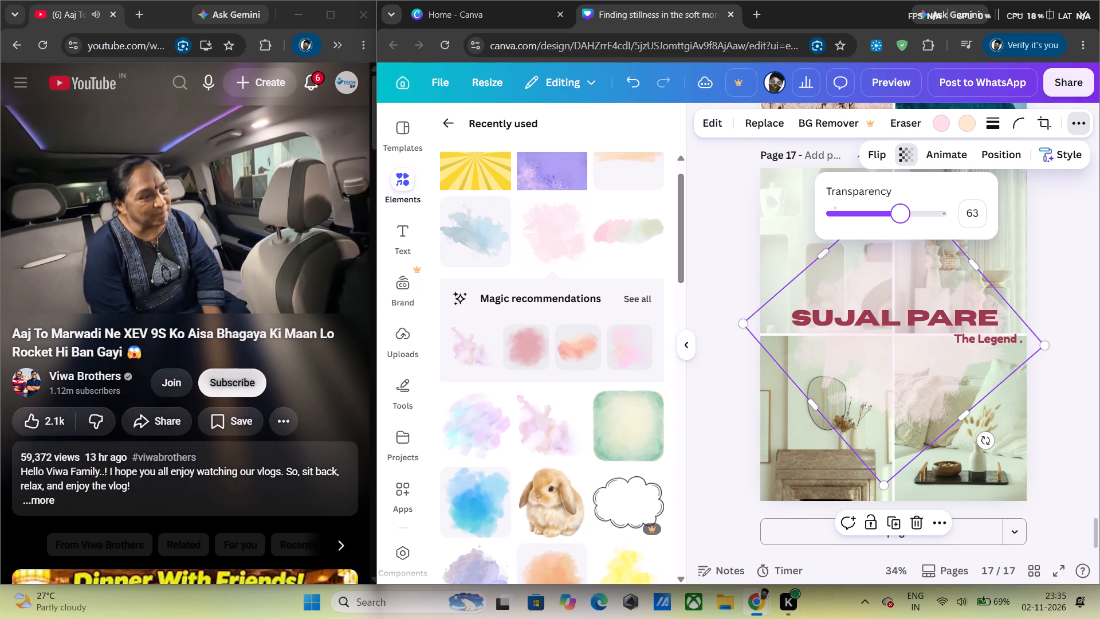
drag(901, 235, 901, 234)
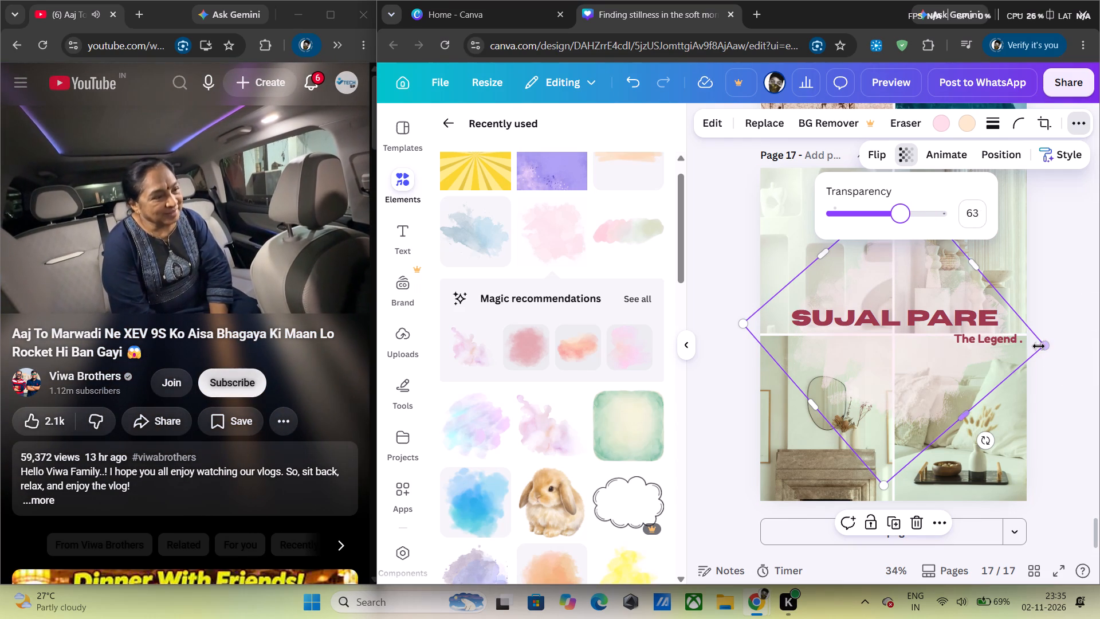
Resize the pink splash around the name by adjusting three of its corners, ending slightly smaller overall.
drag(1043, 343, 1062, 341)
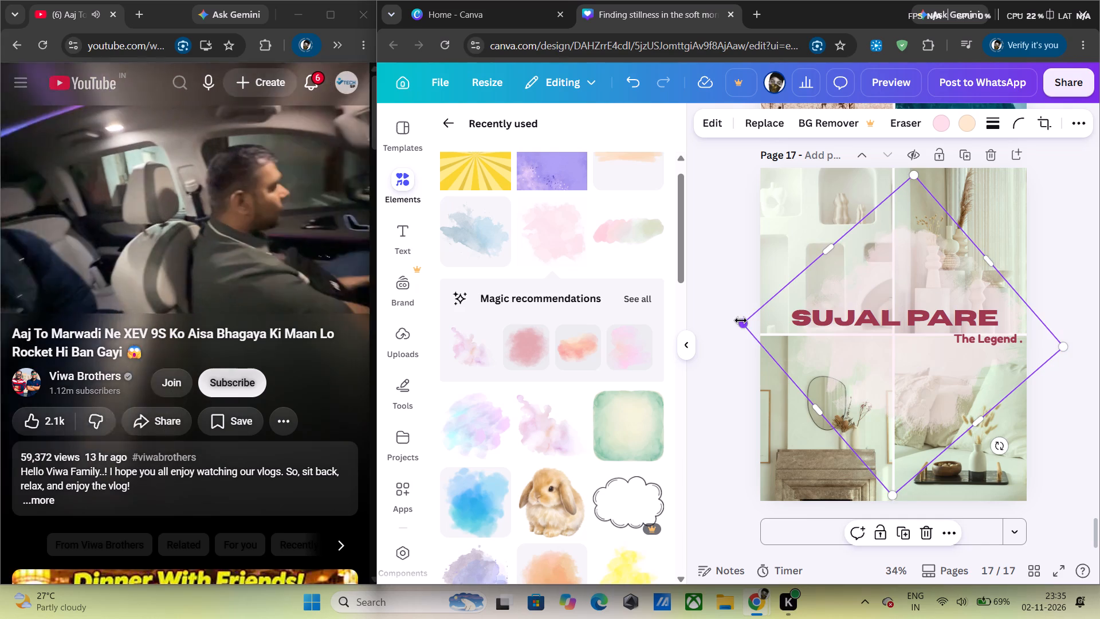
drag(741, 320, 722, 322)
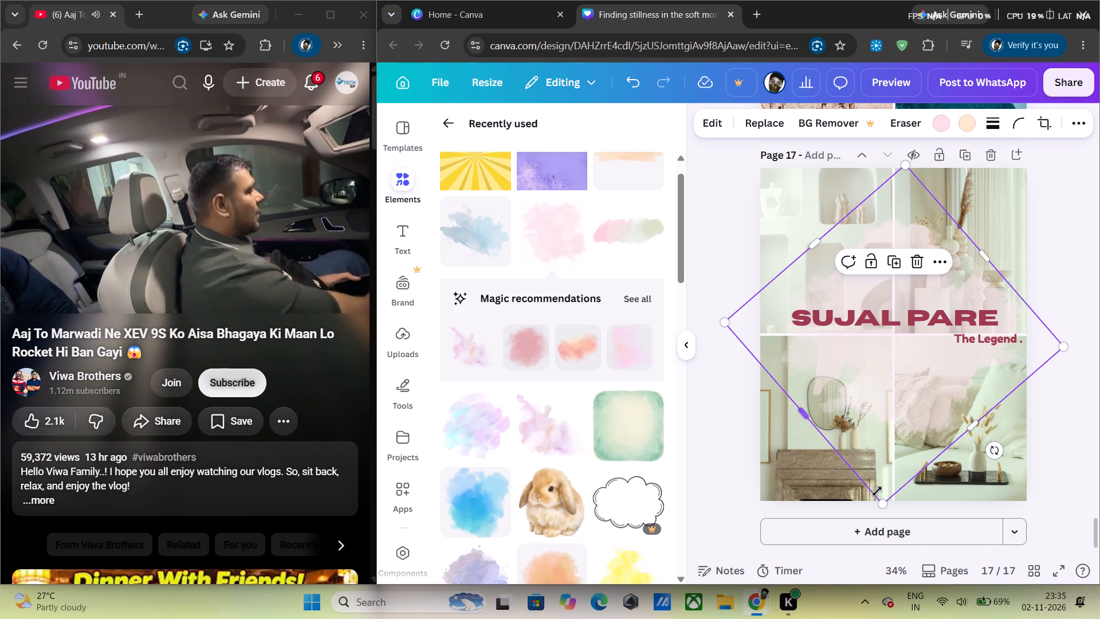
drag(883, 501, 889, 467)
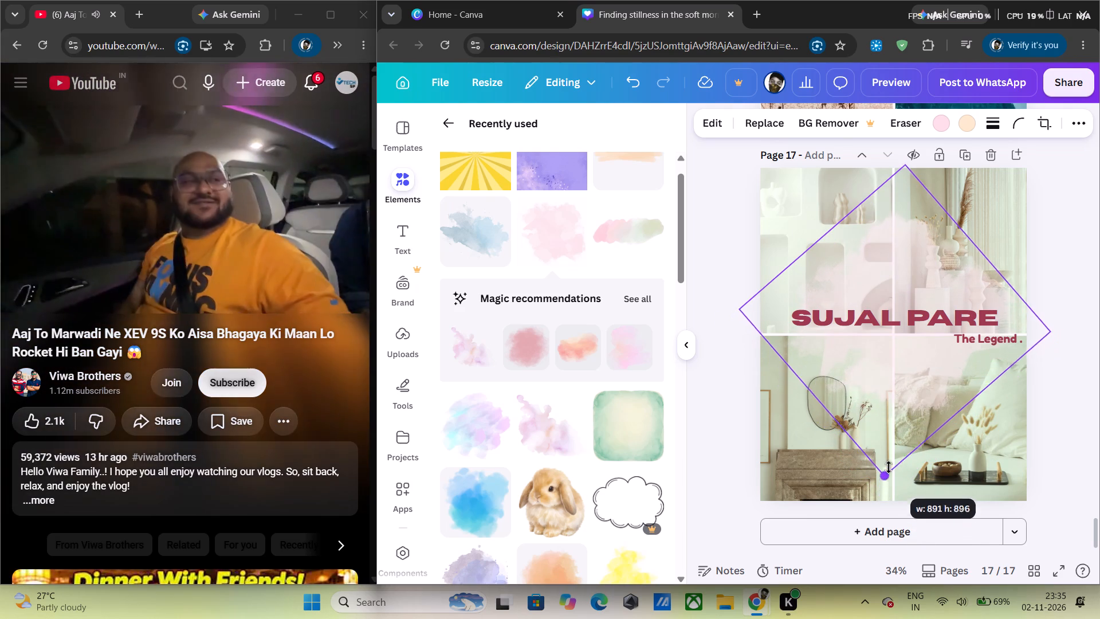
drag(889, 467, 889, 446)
Remove the pink watercolour splash from page 17 by moving it completely off the page.
drag(893, 267, 890, 280)
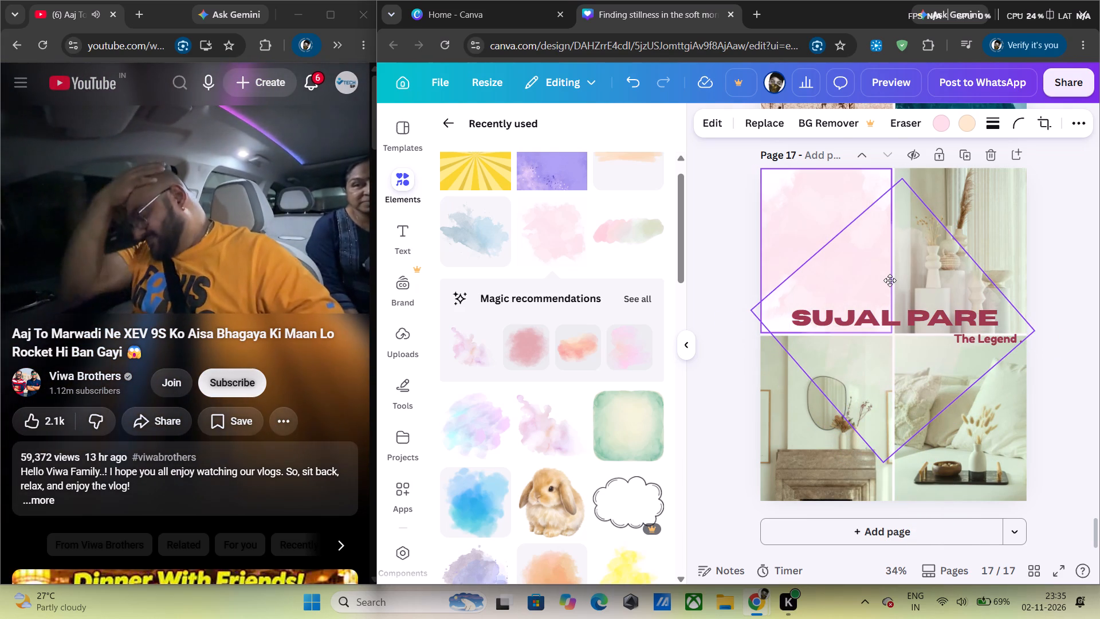
drag(890, 280, 898, 265)
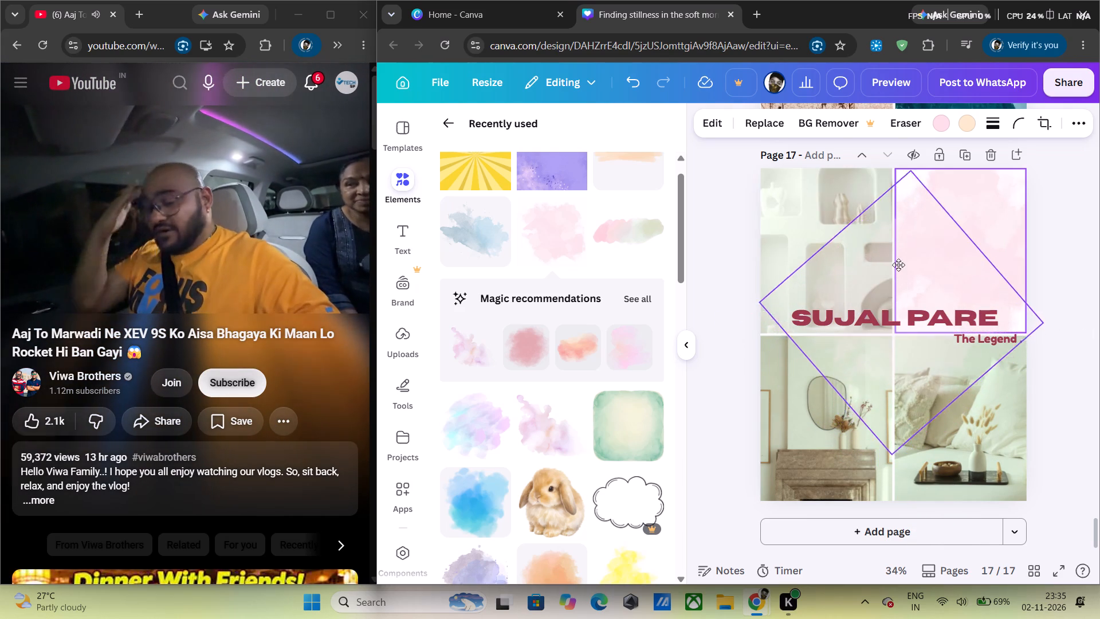
drag(898, 265, 861, 319)
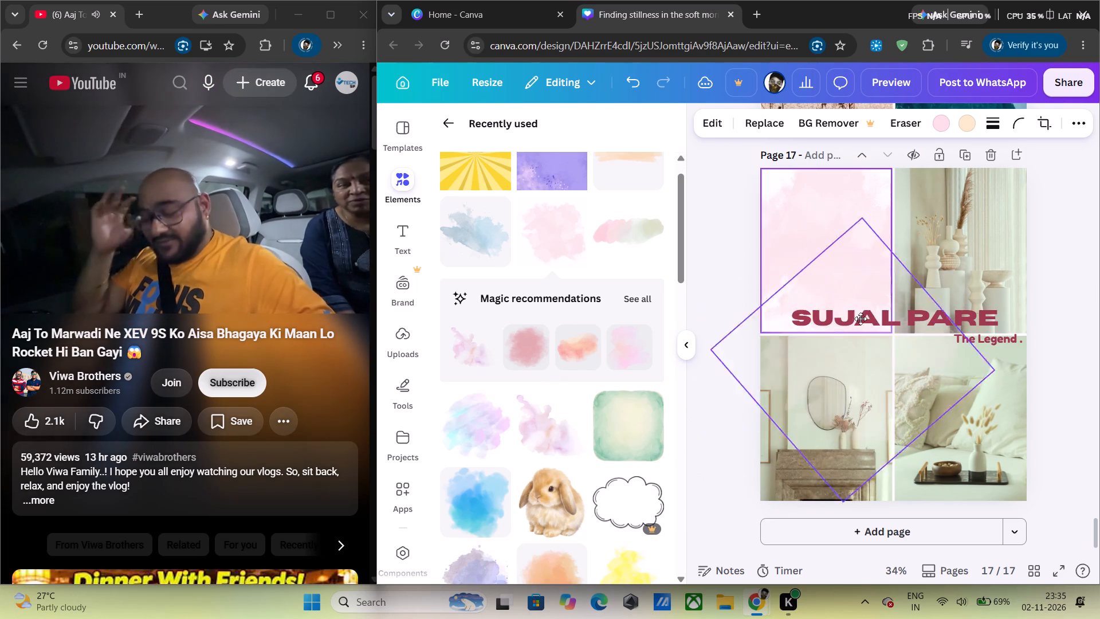
drag(861, 319, 587, 359)
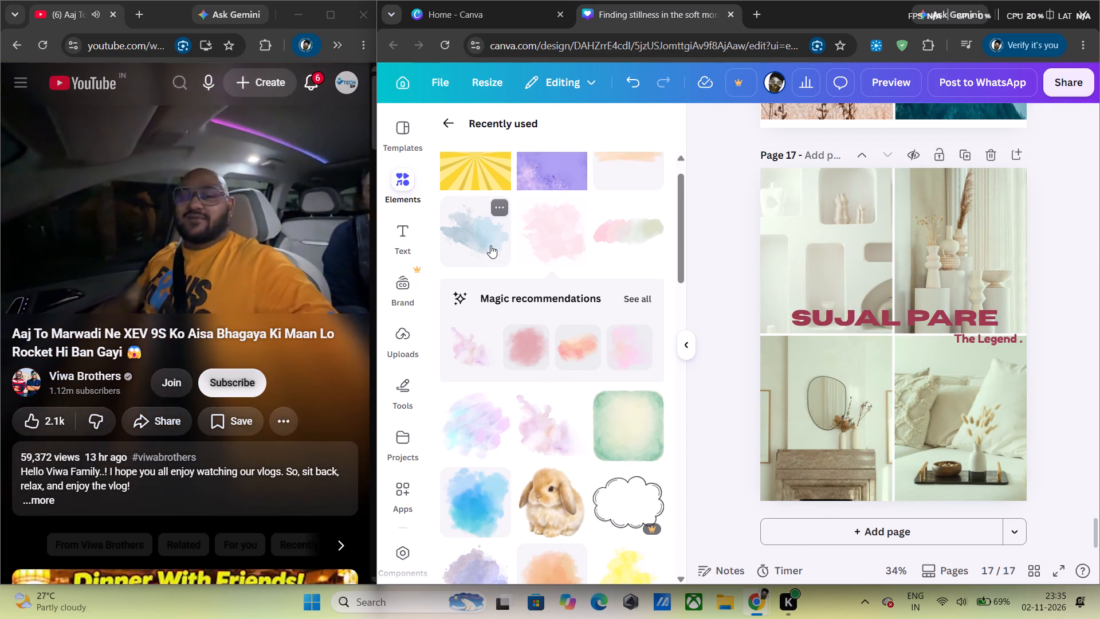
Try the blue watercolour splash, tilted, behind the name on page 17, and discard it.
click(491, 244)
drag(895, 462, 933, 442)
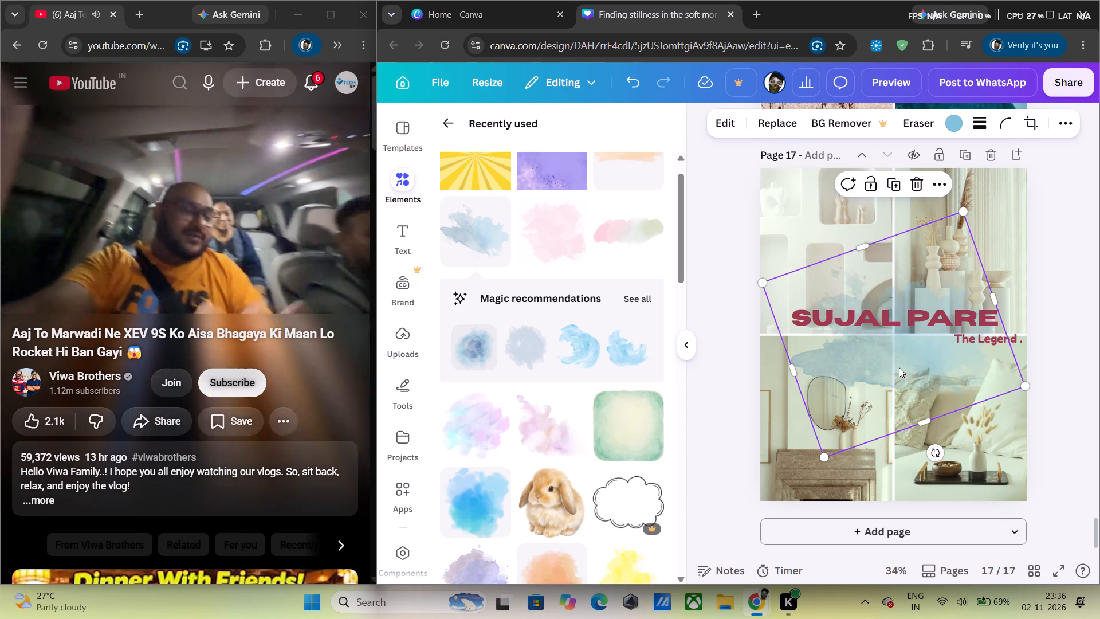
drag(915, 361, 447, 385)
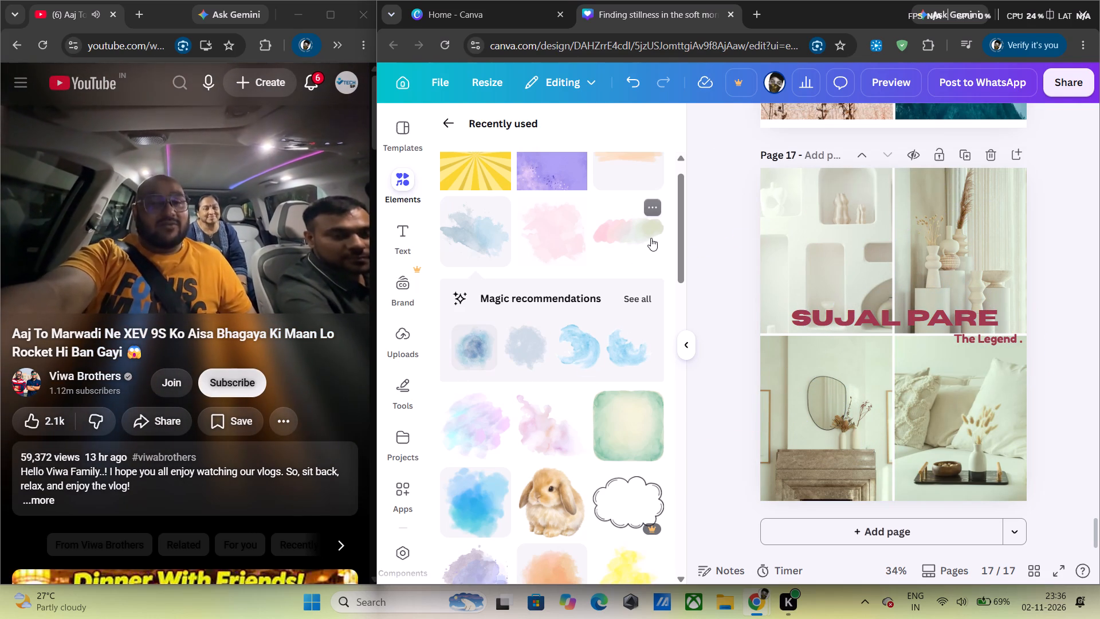
Add the pink-and-green watercolour brush stroke from the recently used elements to page 17 and nudge it up slightly behind the name.
click(651, 238)
key(Up)
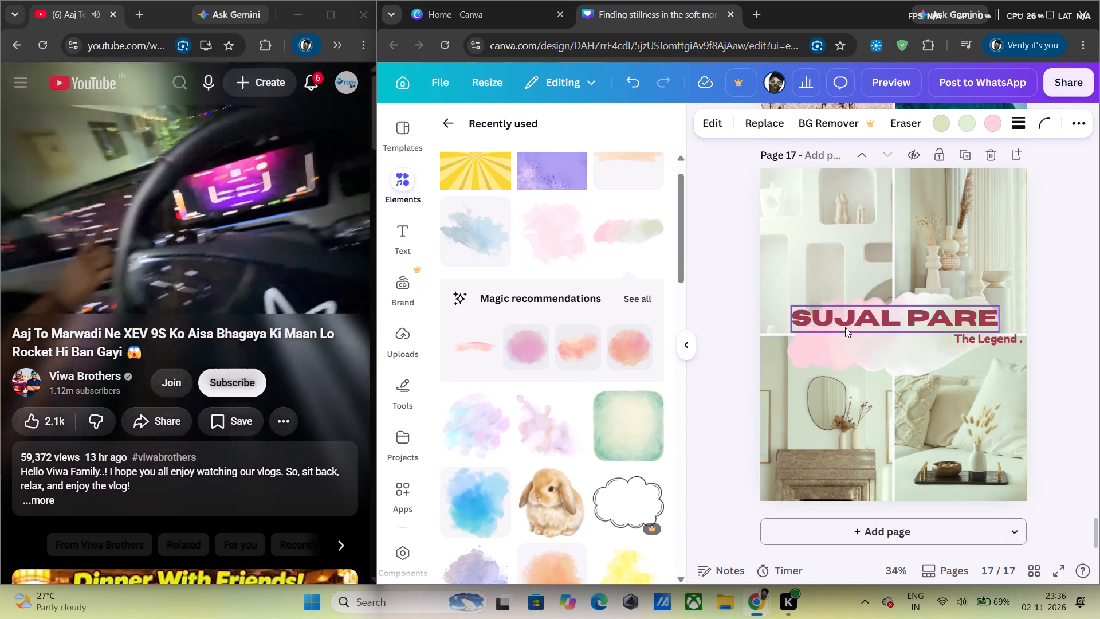
key(Up)
key(Up)
key(Up)
key(Up)
key(Up)
key(Up)
key(Up)
key(Up)
key(Up)
key(Up)
key(Up)
key(Up)
key(Up)
key(Up)
key(Up)
key(Up)
key(Up)
key(Up)
key(Up)
key(Up)
key(Up)
key(Up)
key(Up)
key(Up)
key(Up)
key(Up)
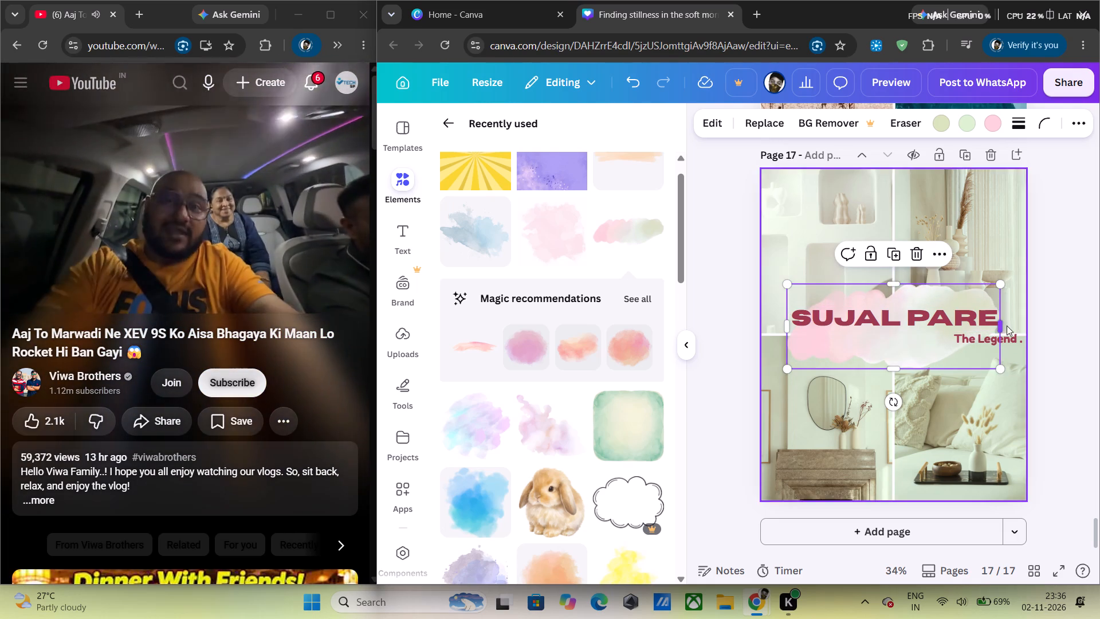
Tilt the brush stroke clockwise and enlarge it to about 985 by 392 so it spans the name and tagline.
drag(895, 398, 877, 402)
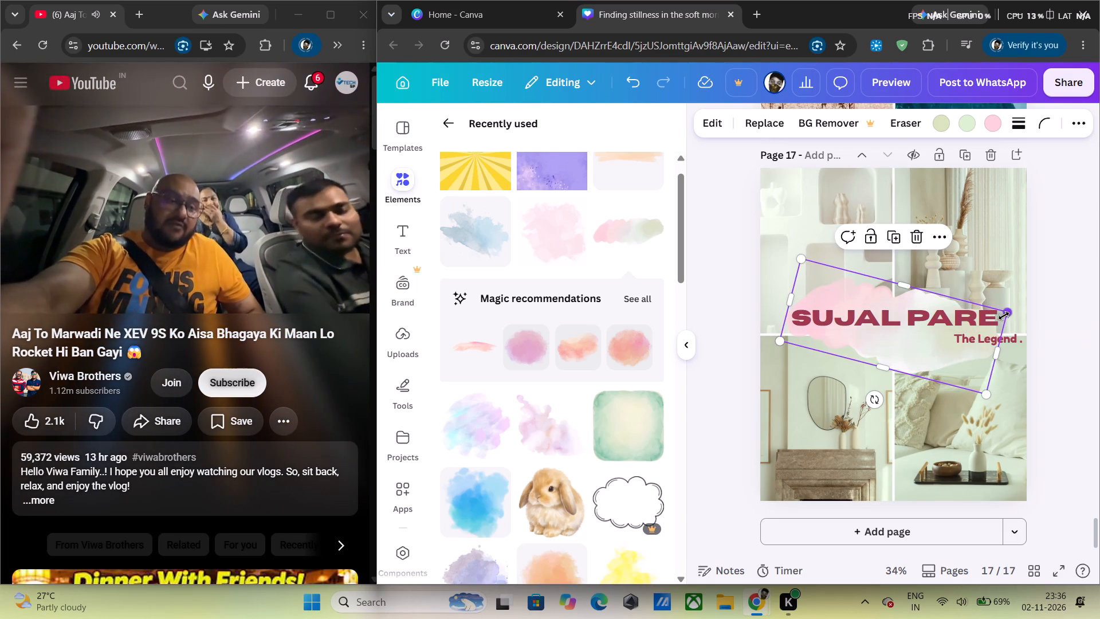
drag(1004, 314, 1036, 307)
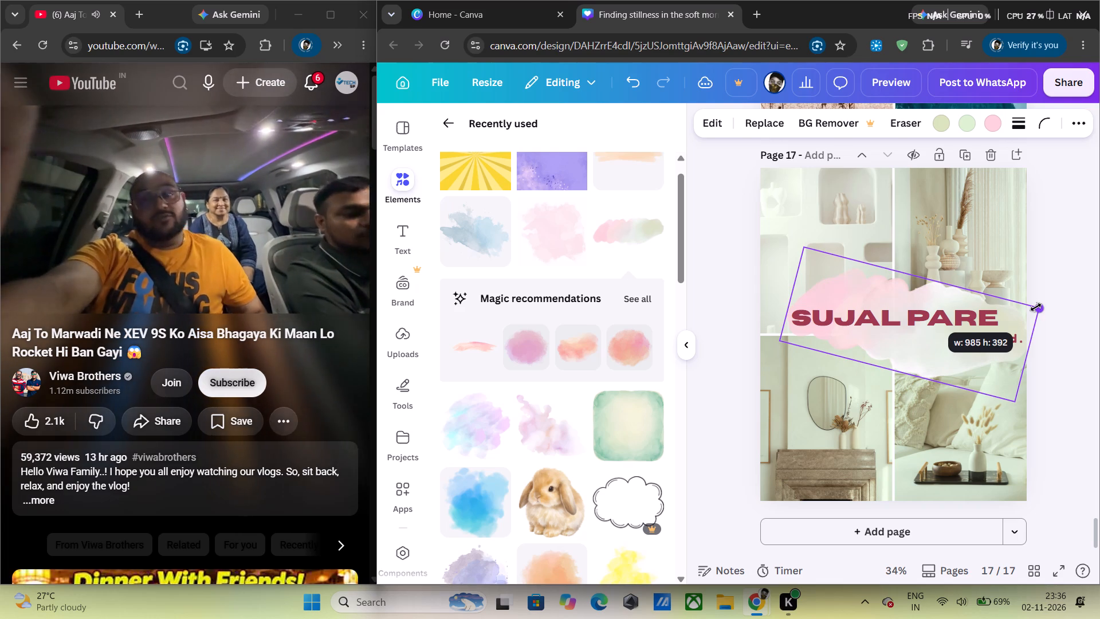
drag(1036, 307, 1037, 307)
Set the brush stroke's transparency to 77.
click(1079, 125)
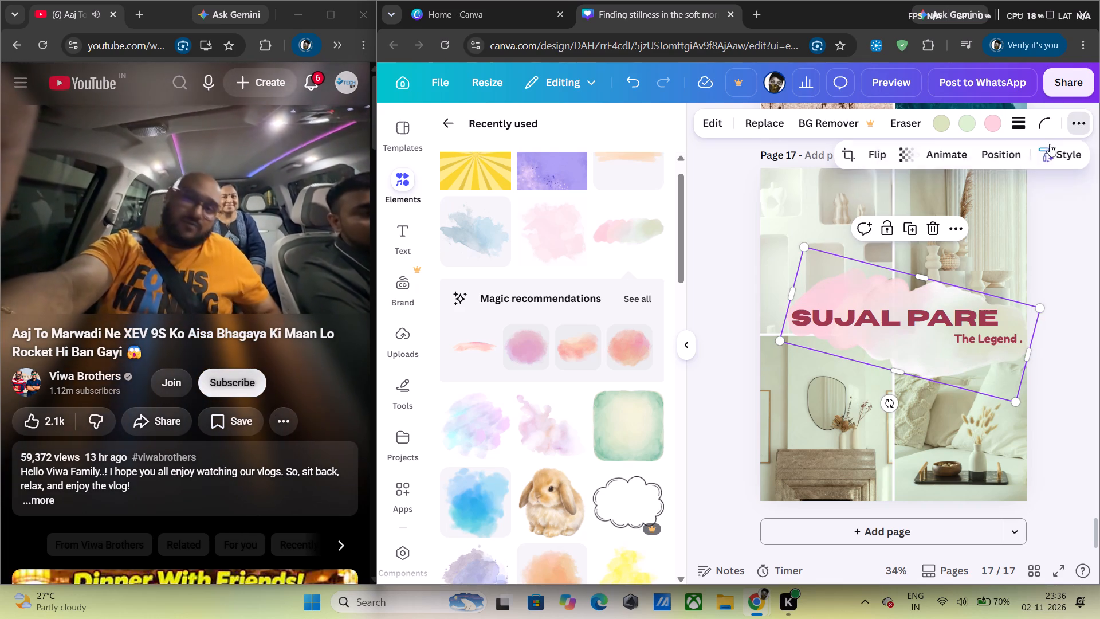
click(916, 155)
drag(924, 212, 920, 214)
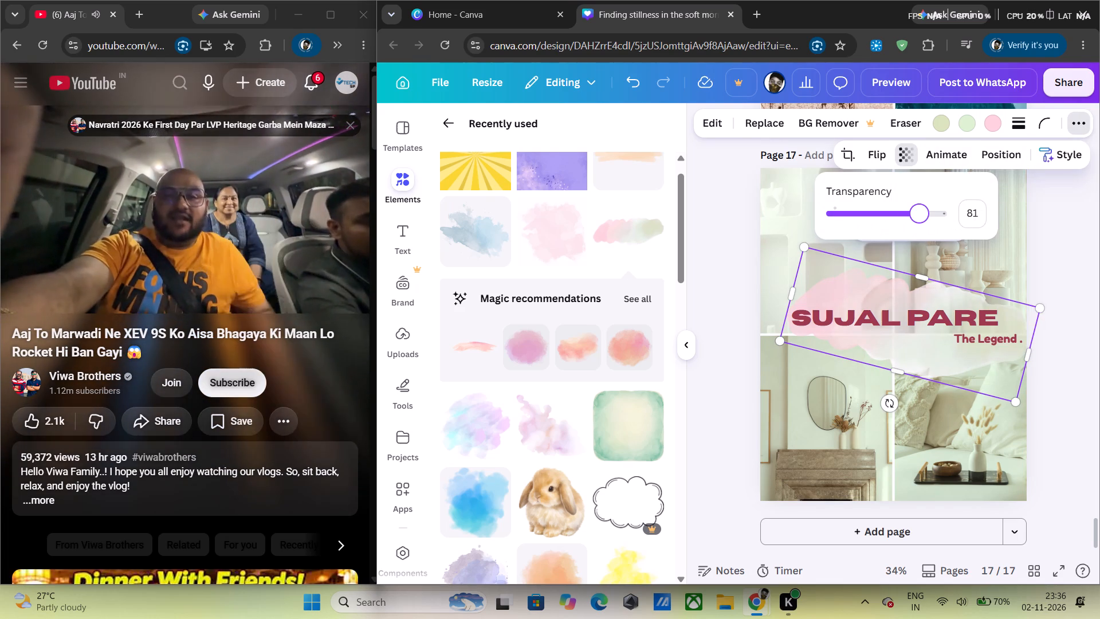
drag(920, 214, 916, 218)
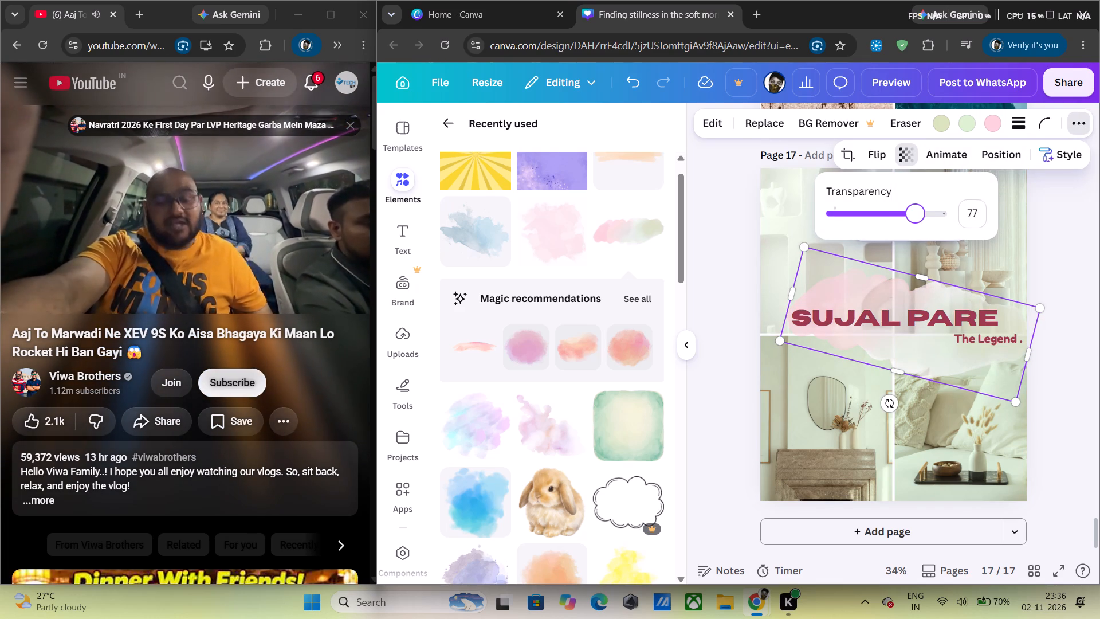
Enlarge the brush stroke slightly further towards the page's left edge.
drag(779, 339, 775, 339)
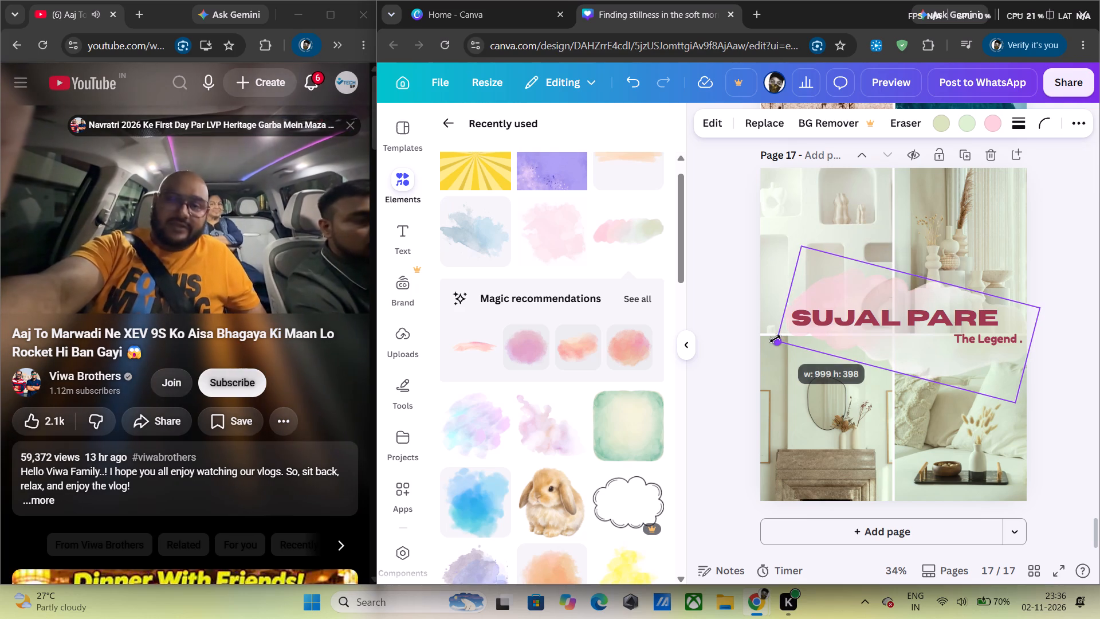
drag(775, 339, 771, 341)
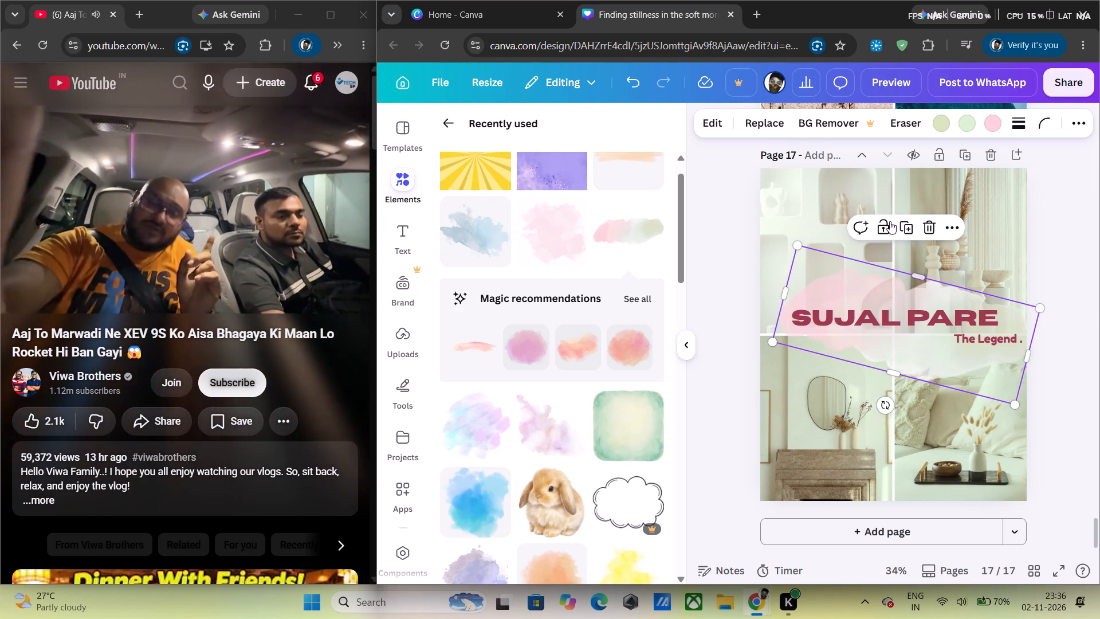
Set the brush stroke's transparency to 76 and deselect it.
click(1083, 126)
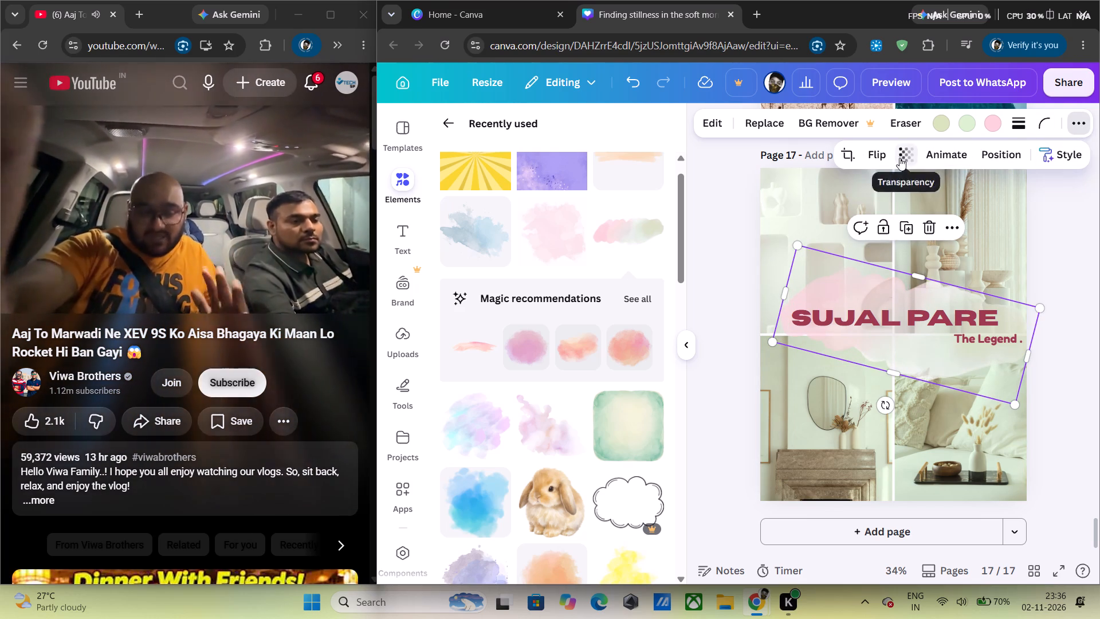
click(899, 158)
drag(909, 211, 911, 216)
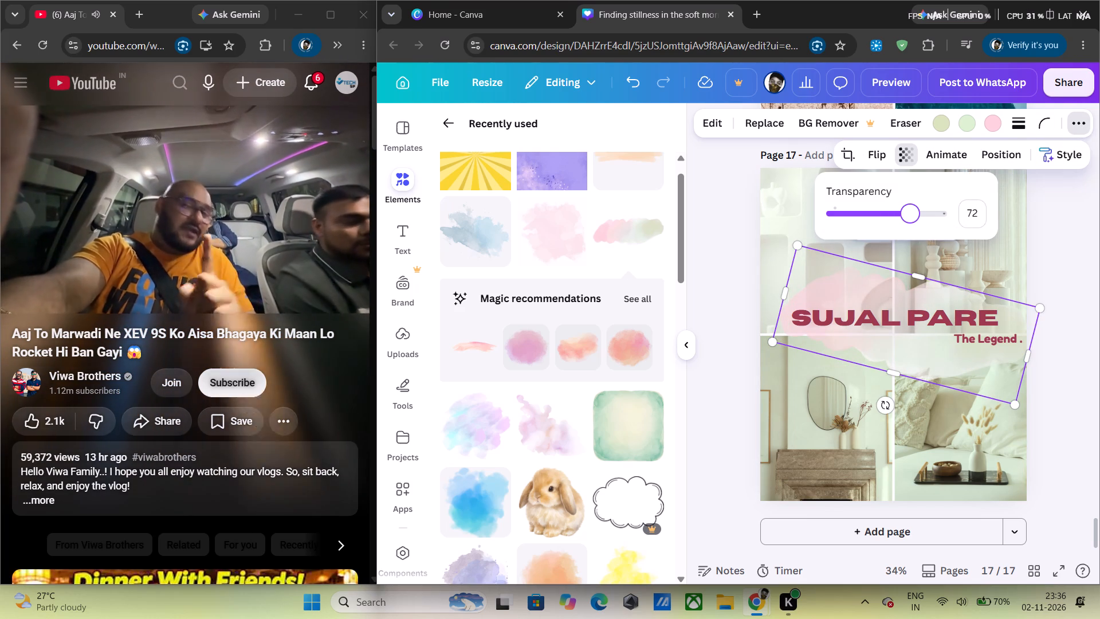
drag(911, 216, 914, 215)
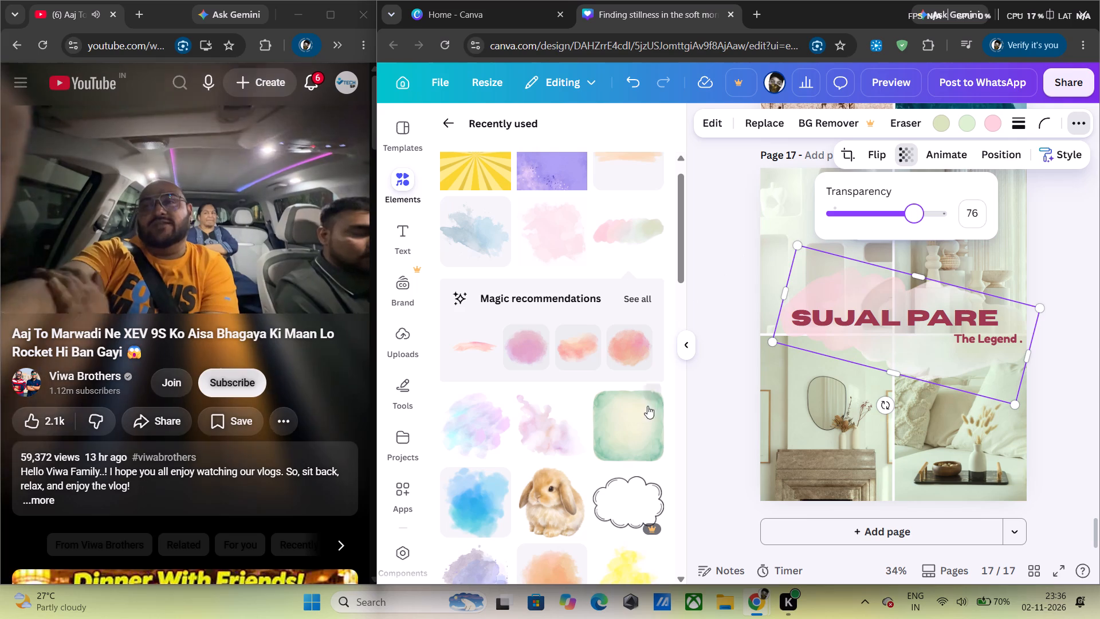
click(728, 343)
click(728, 348)
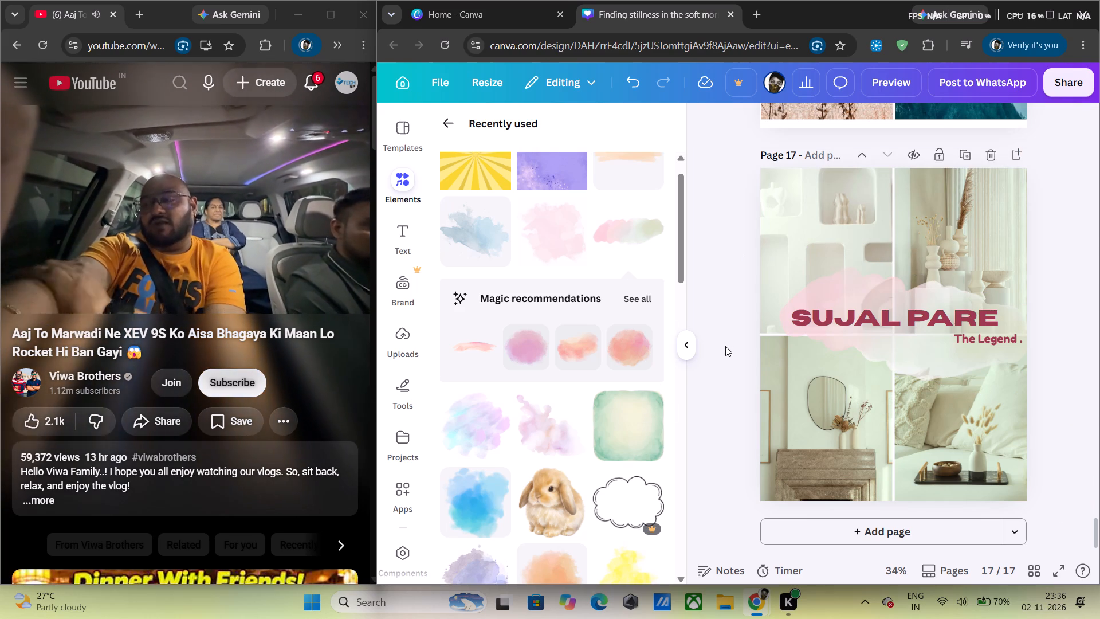
Use the Pixel Eraser at size 20 on page 17's brush stroke to roughen its lower edge, green end and upper edge.
scroll(725, 321, down, 1)
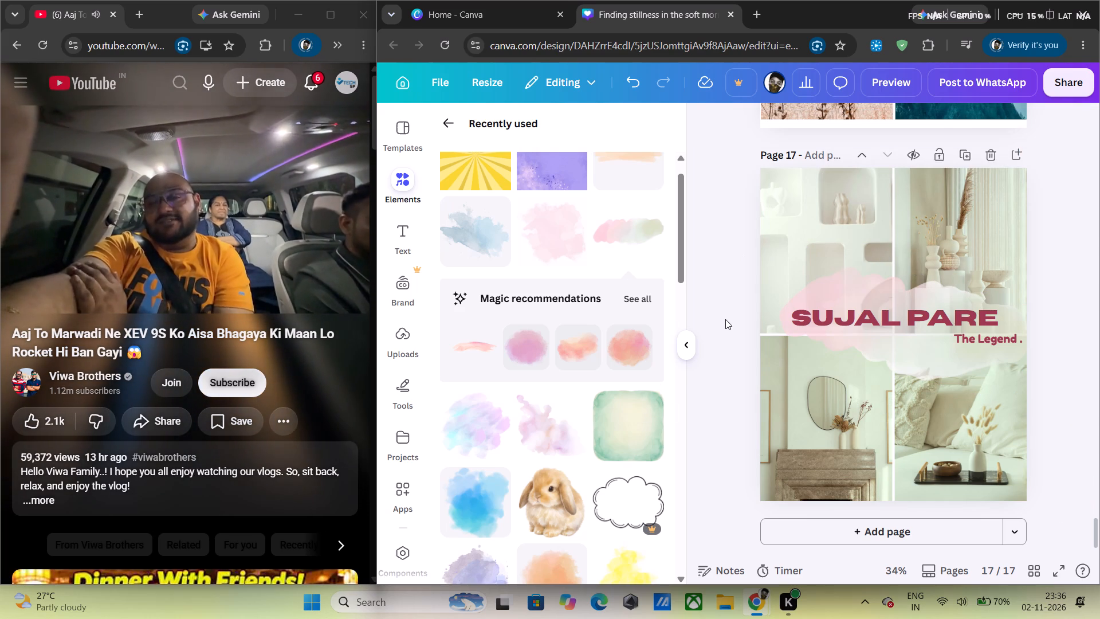
click(915, 351)
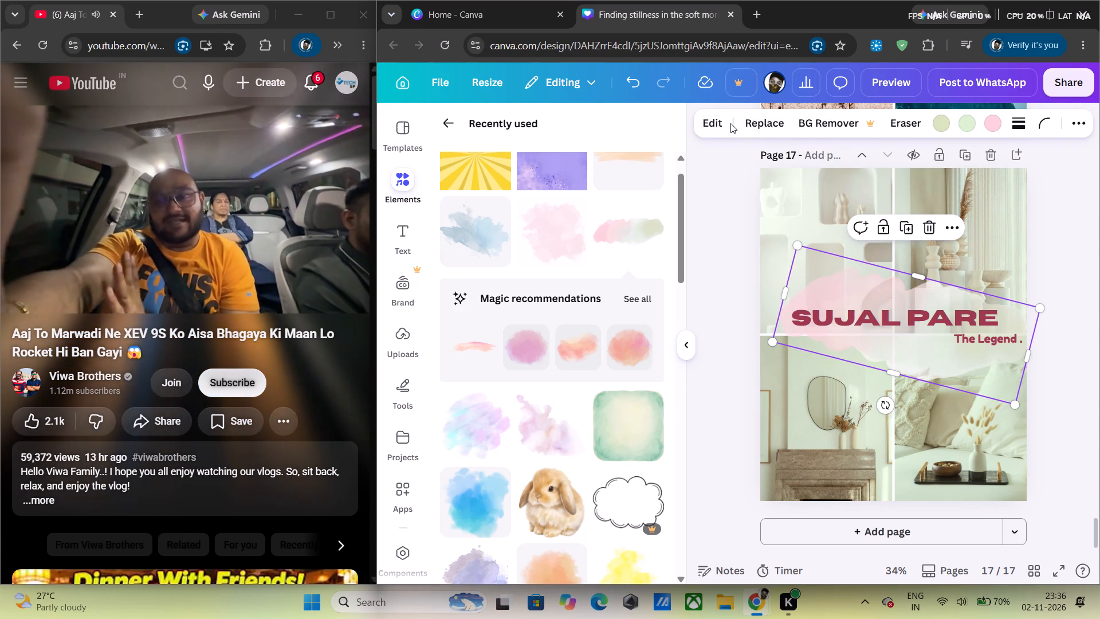
click(893, 124)
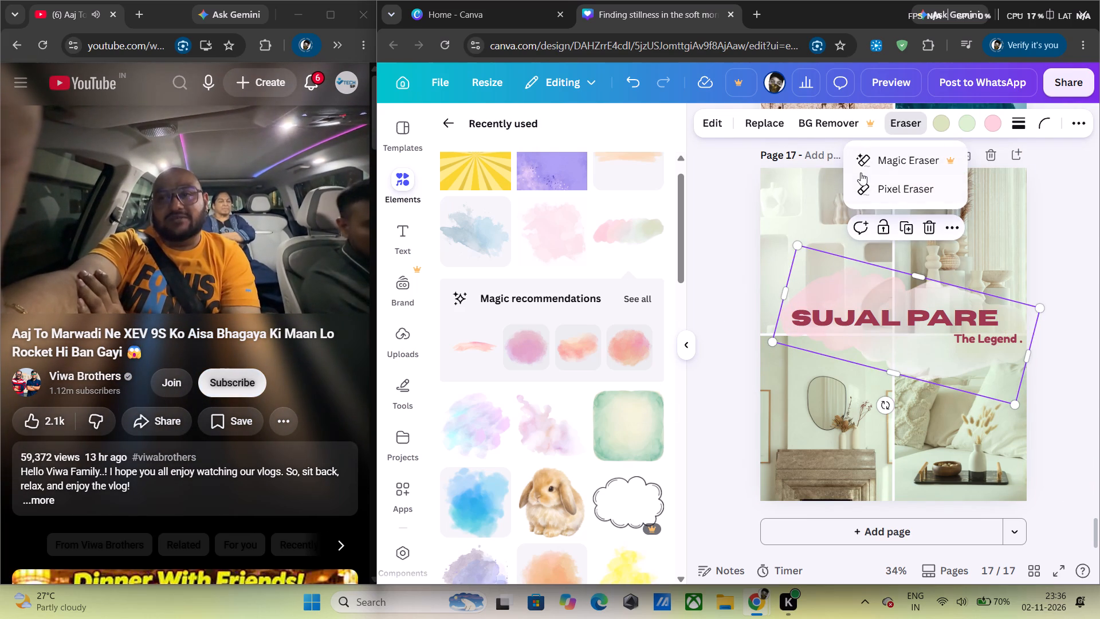
click(865, 181)
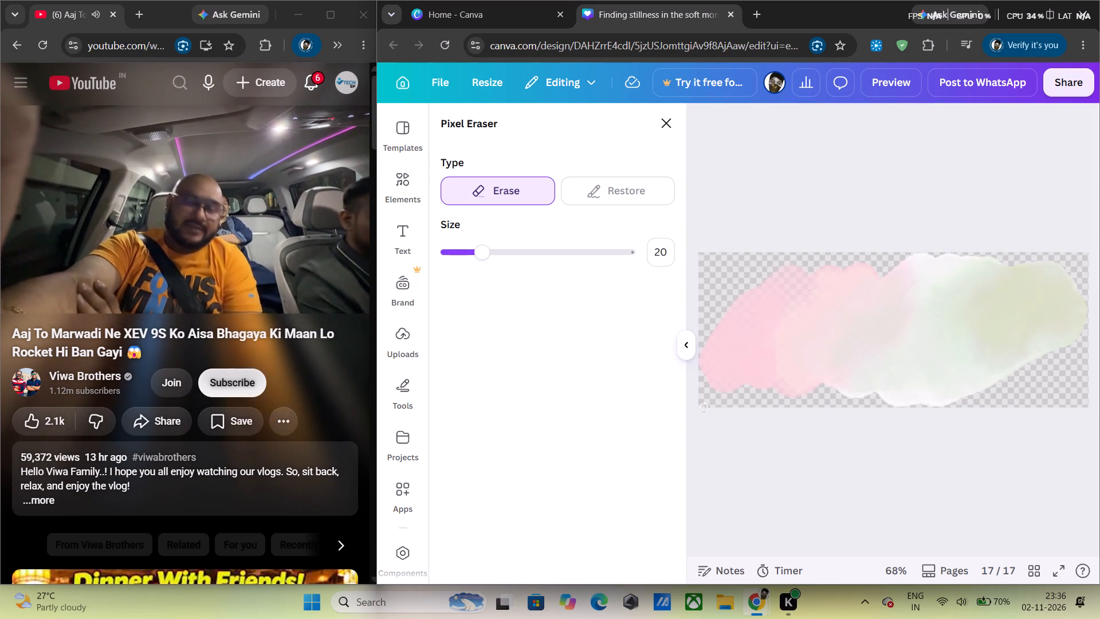
drag(698, 392, 750, 391)
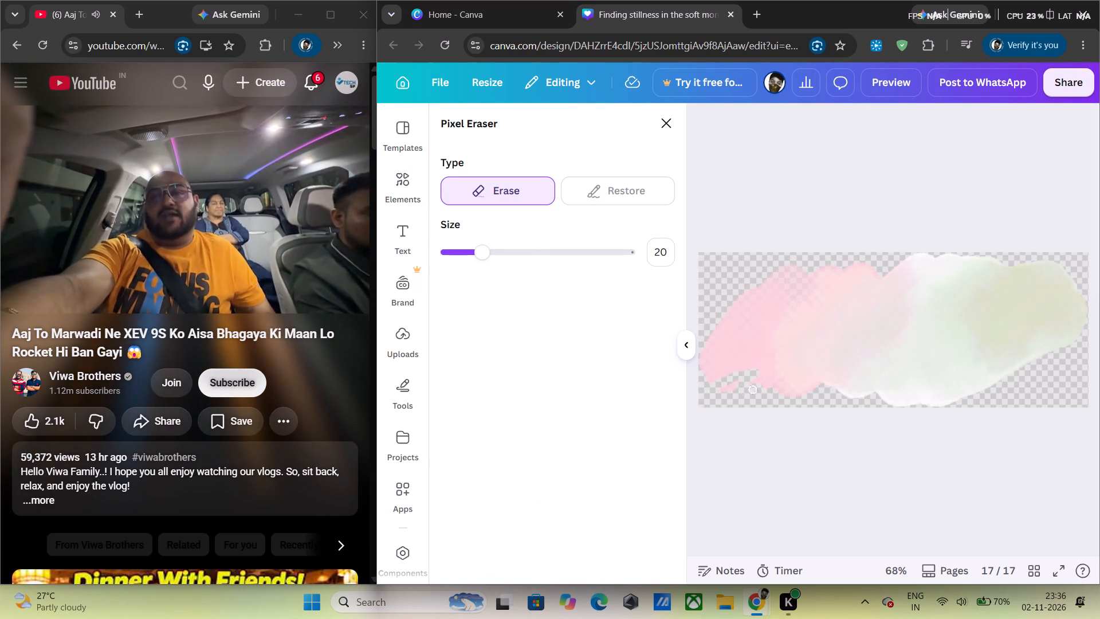
drag(750, 391, 811, 397)
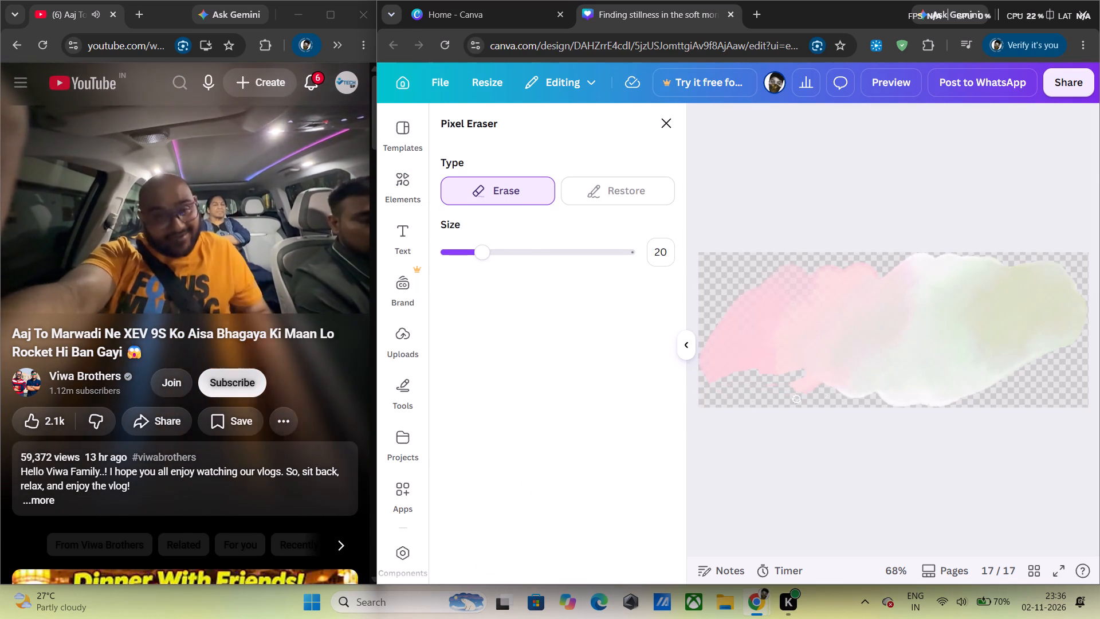
drag(811, 397, 902, 405)
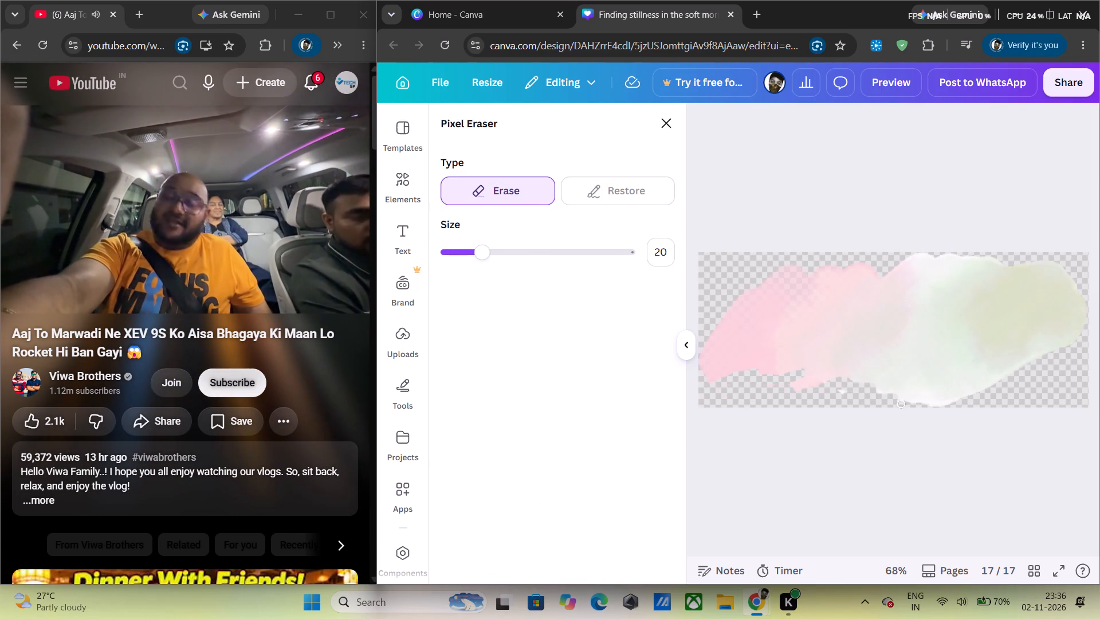
drag(902, 405, 1008, 378)
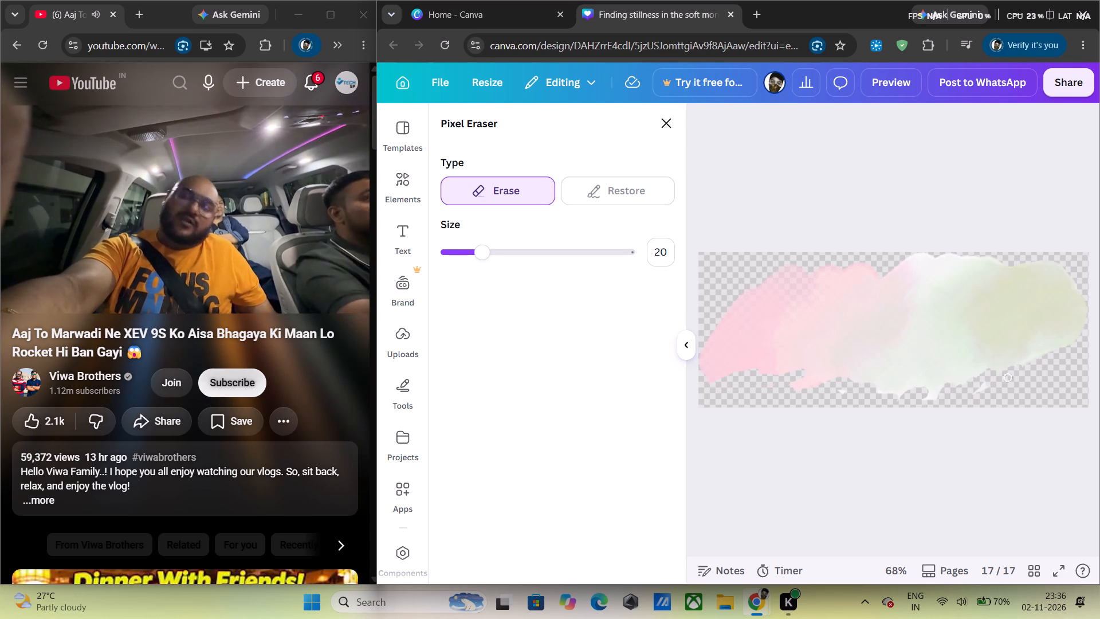
drag(1008, 378, 1080, 338)
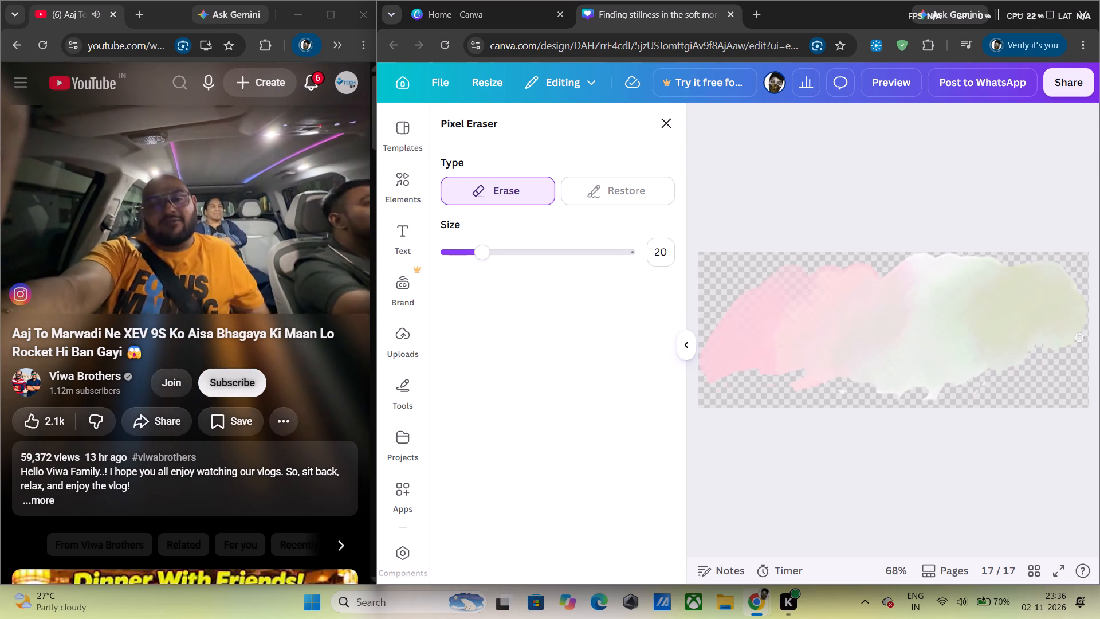
drag(1080, 338, 999, 221)
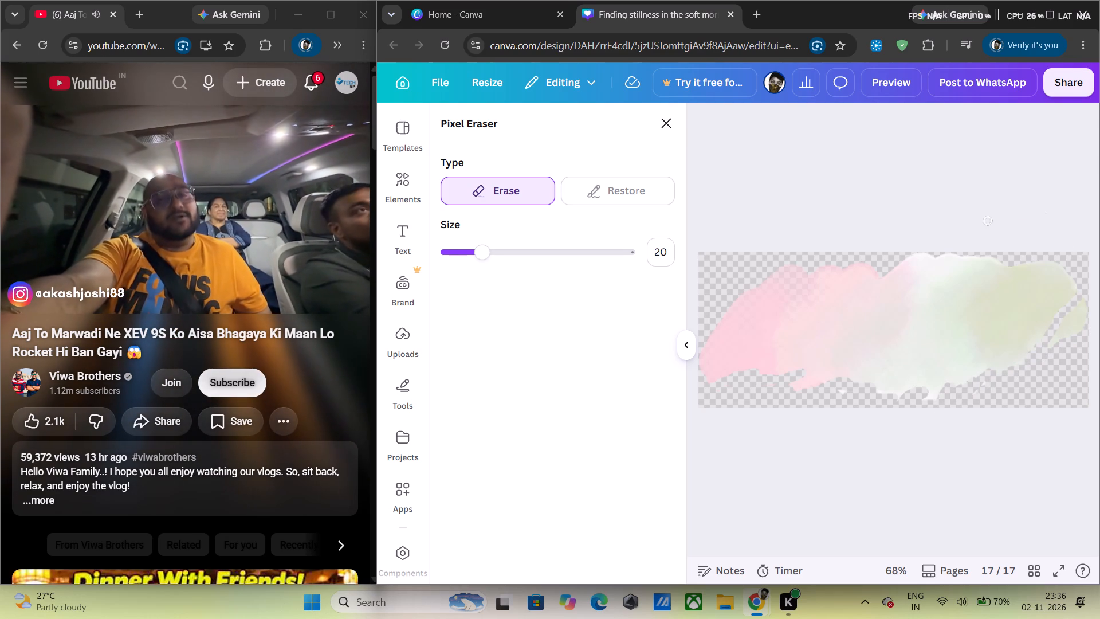
drag(999, 221, 1008, 237)
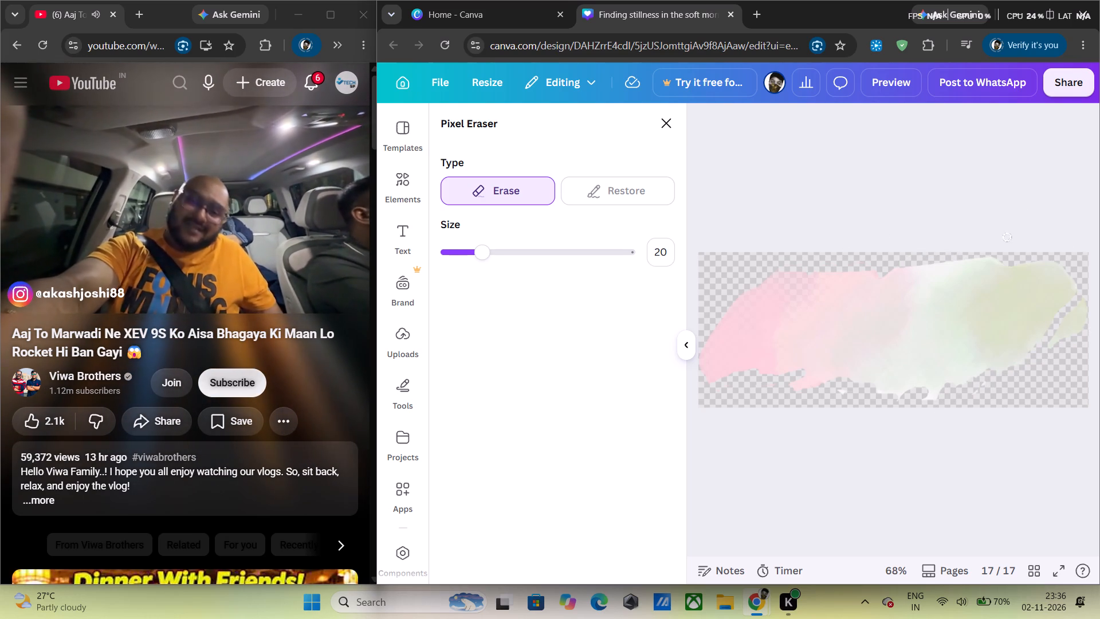
drag(1008, 237, 1000, 244)
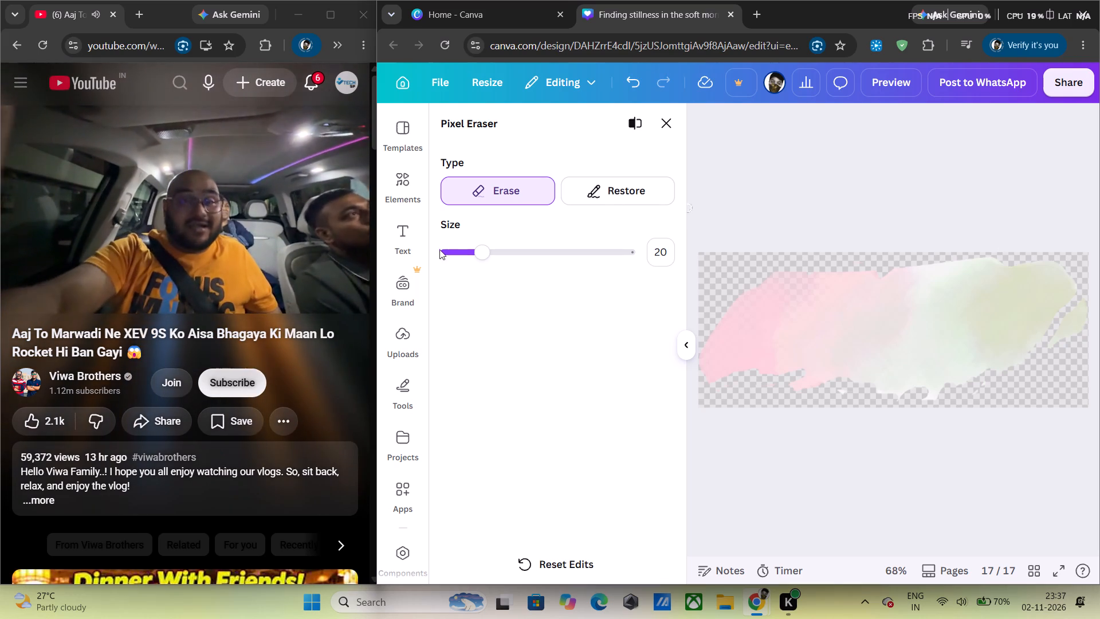
Set the eraser size to 47, trim around the brush stroke's whole outline including the loose fragment at the green end, and exit the eraser.
drag(483, 257, 531, 257)
drag(718, 264, 733, 296)
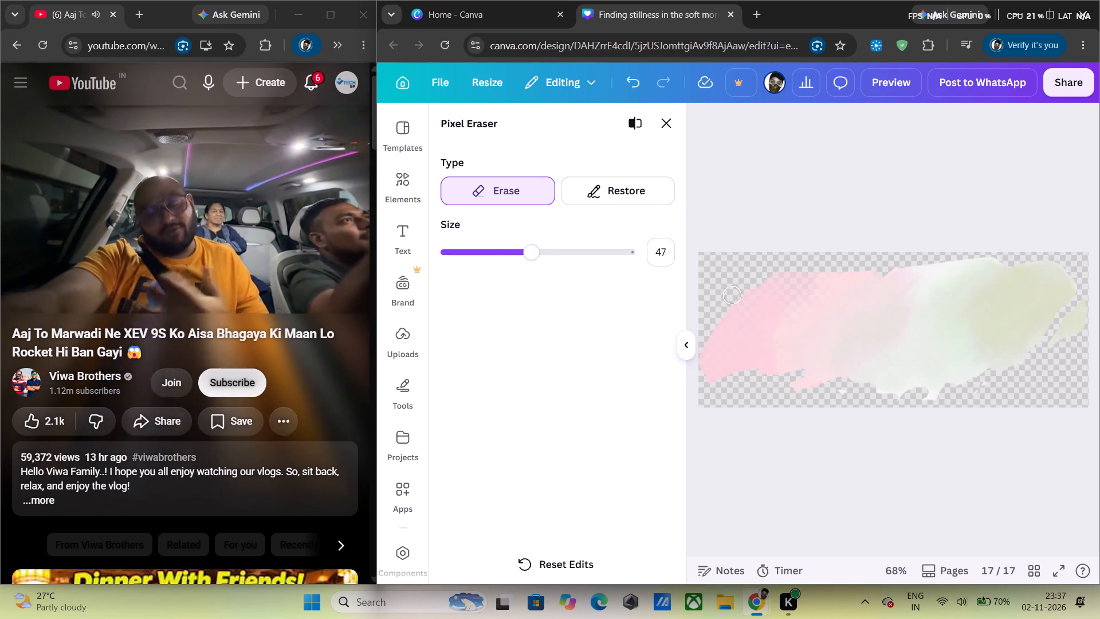
drag(733, 296, 828, 264)
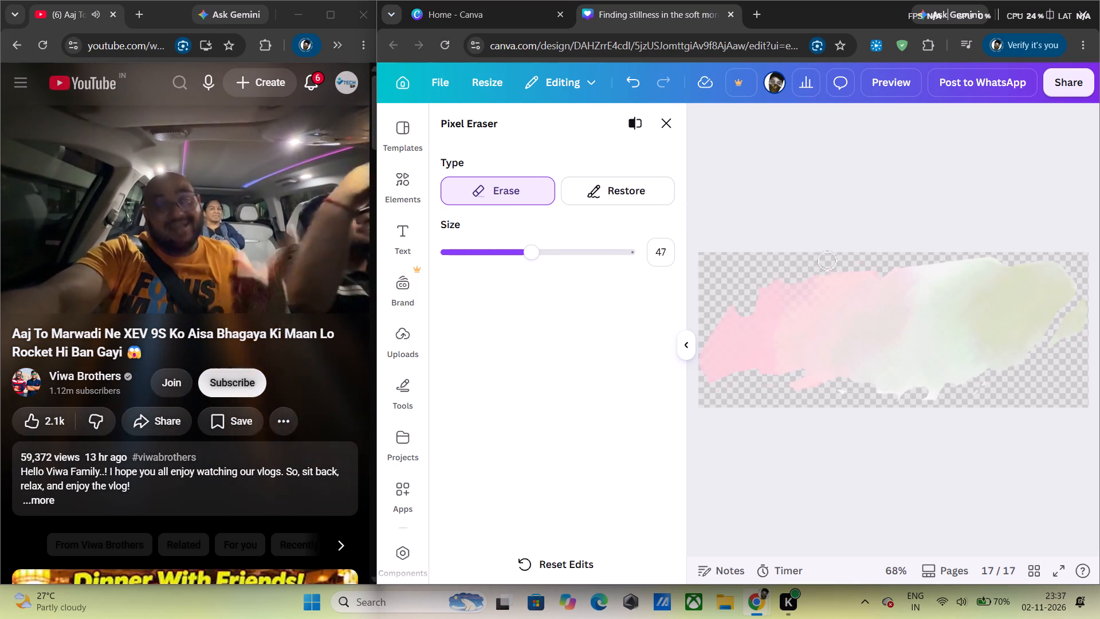
drag(828, 264, 976, 252)
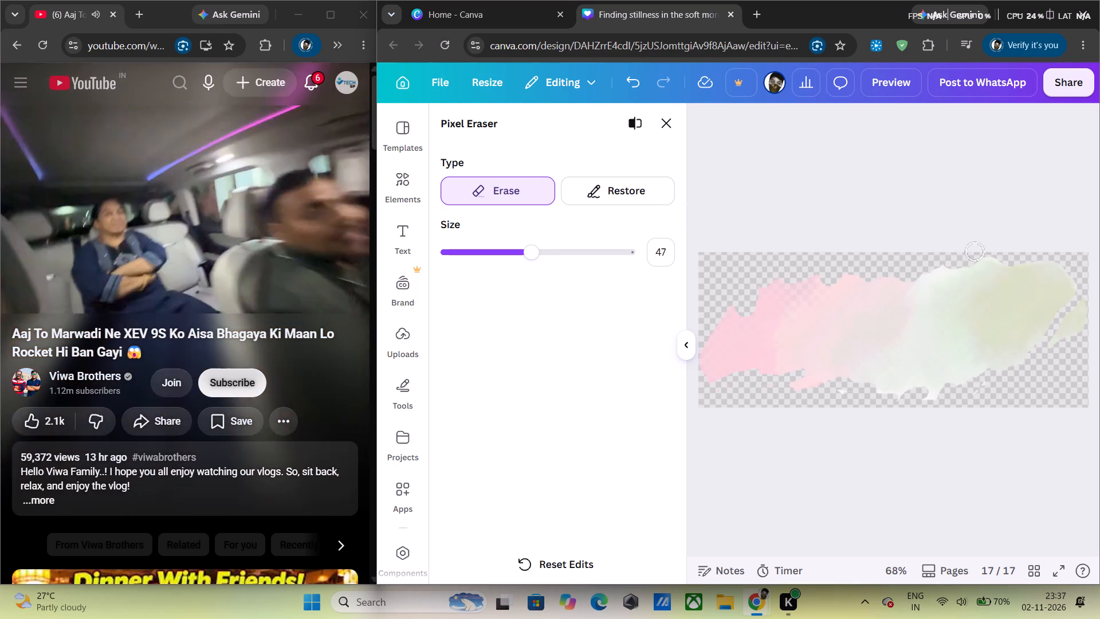
drag(976, 252, 1082, 265)
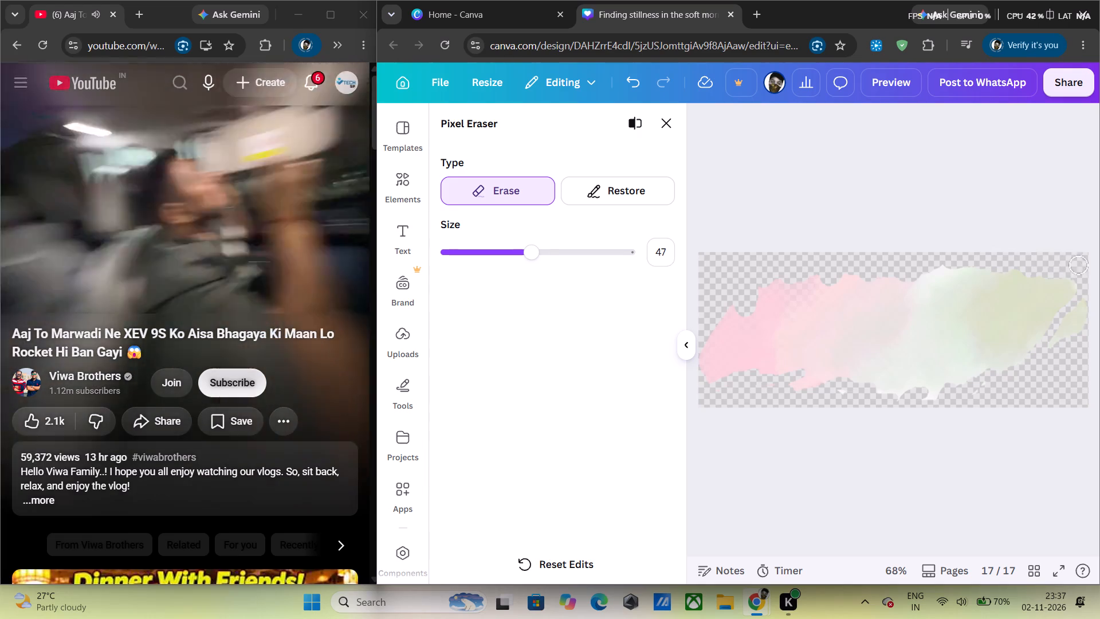
drag(1082, 265, 943, 398)
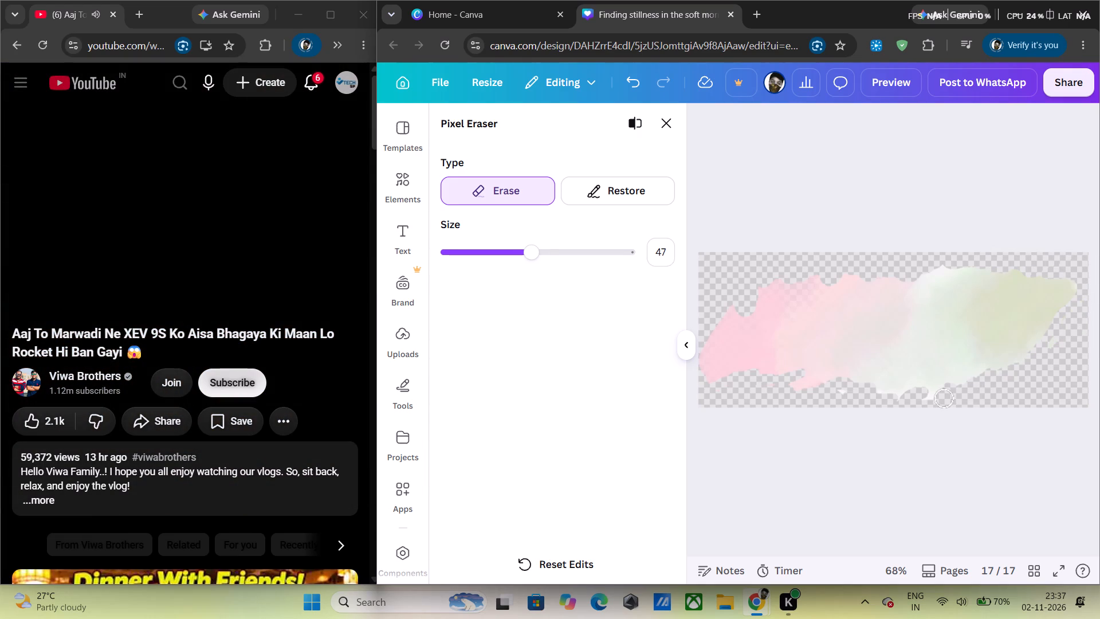
drag(943, 398, 690, 377)
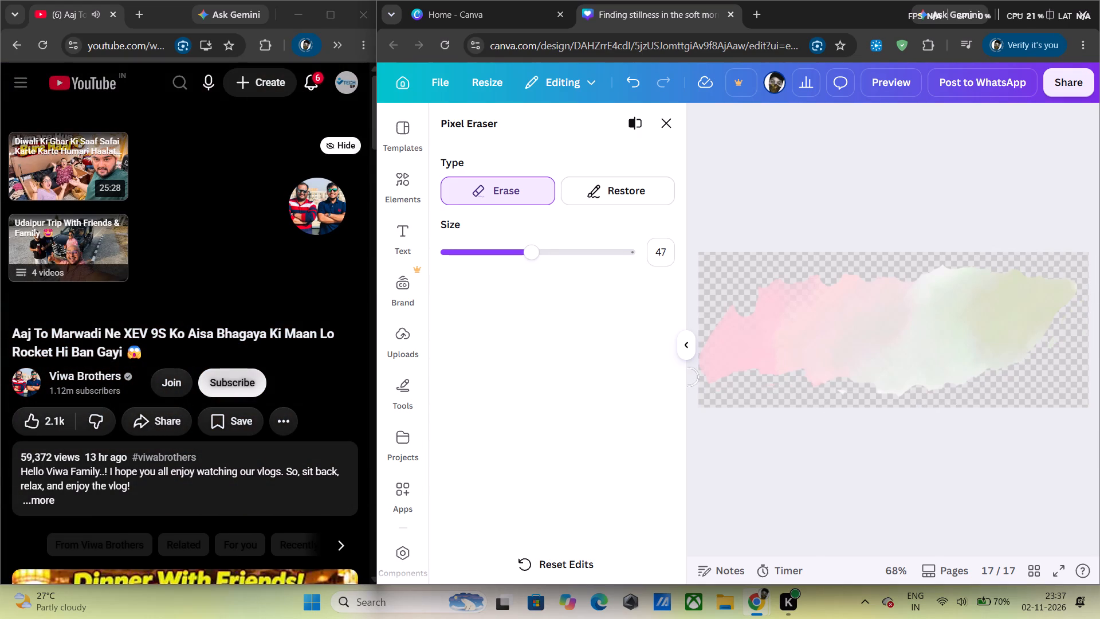
drag(690, 377, 698, 342)
drag(698, 342, 674, 359)
drag(661, 119, 662, 128)
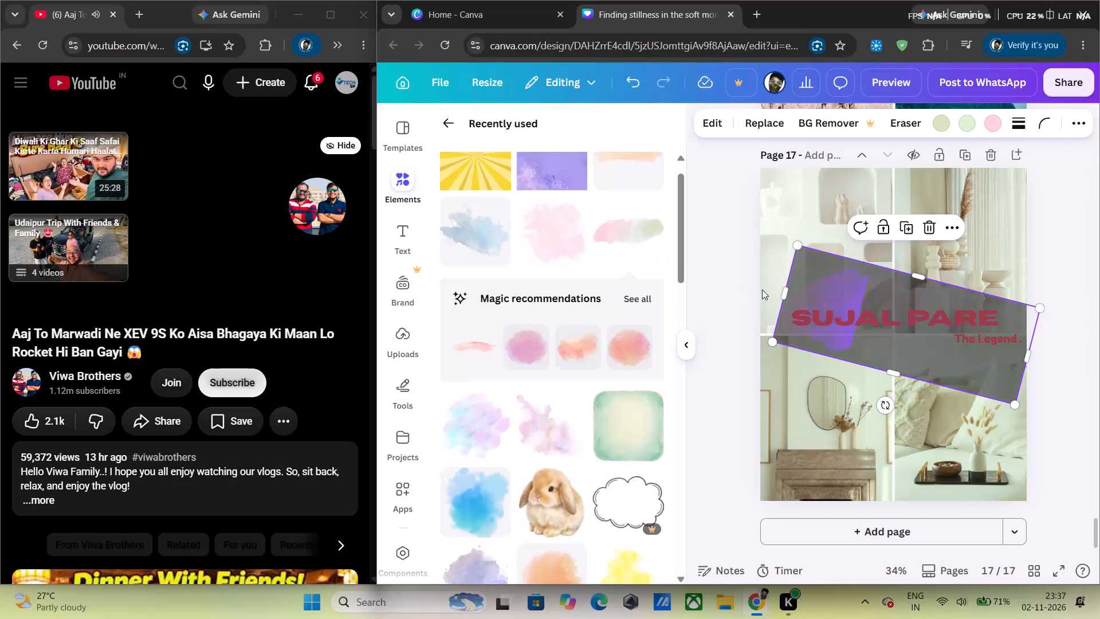
Rotate the trimmed brush stroke behind the name and tagline to about 5°.
click(882, 408)
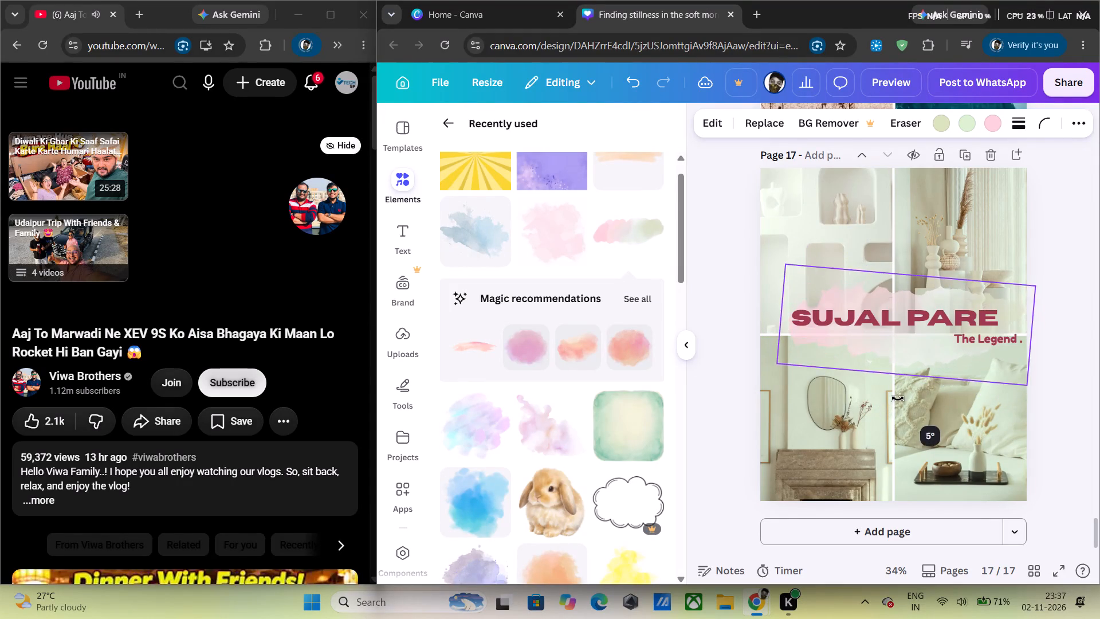